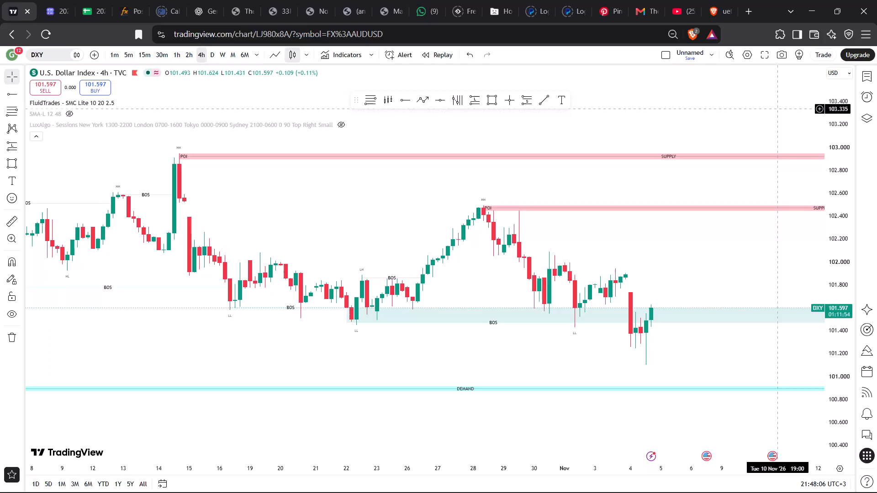
Show the XAUUSD 4-hour chart from the watchlist, examine its price action and supply and demand zones, and minimise the browser.
left_click(865, 77)
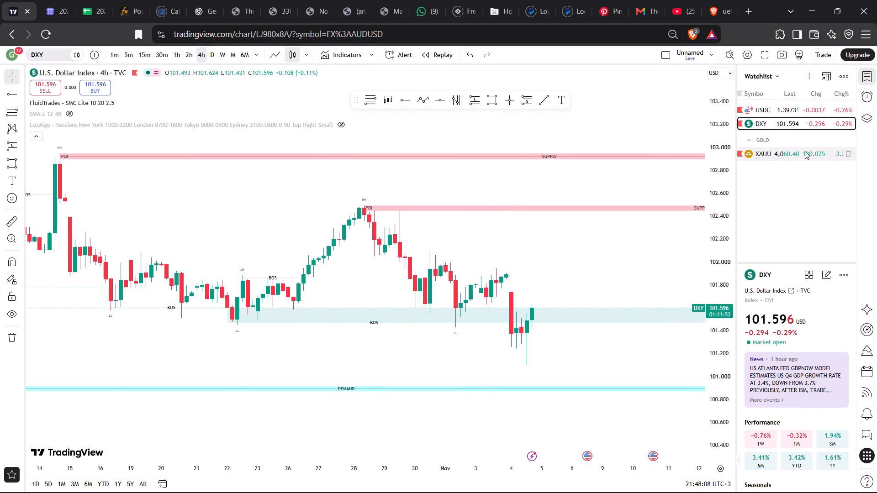
left_click(805, 151)
scroll(536, 271, "down", 2)
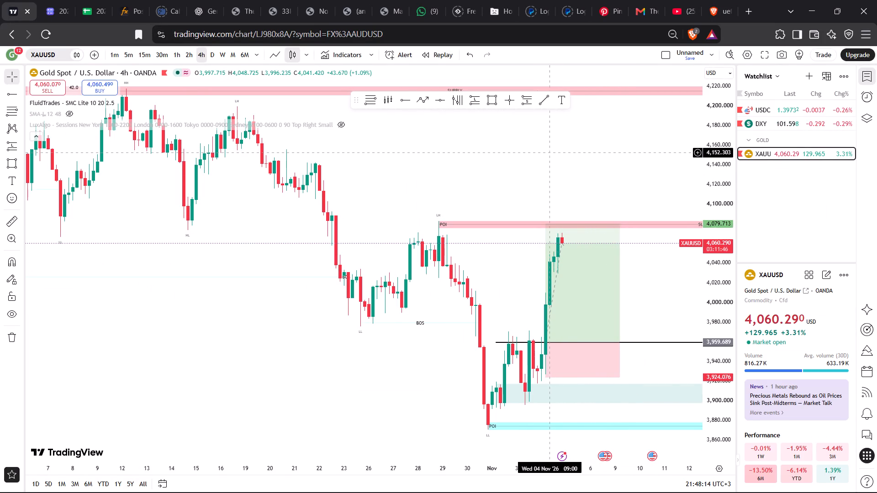
scroll(524, 161, "down", 1)
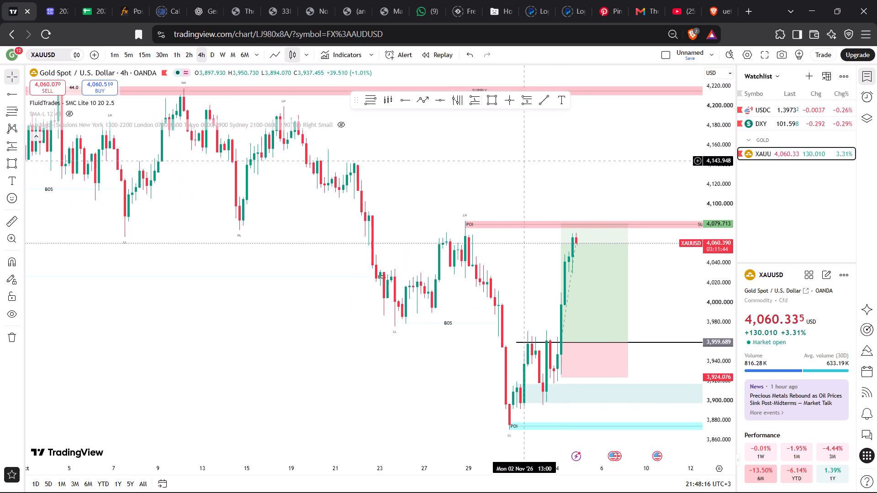
scroll(524, 161, "down", 3)
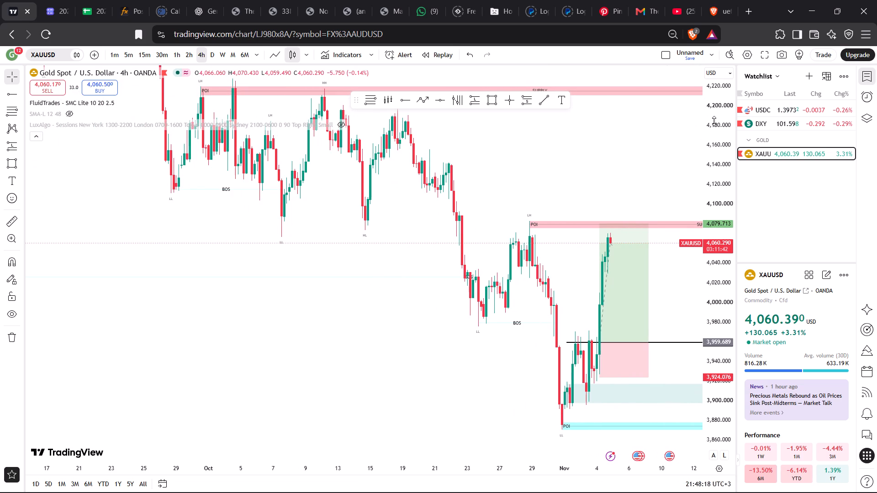
left_click_drag(720, 112, 706, 226)
scroll(586, 210, "down", 1)
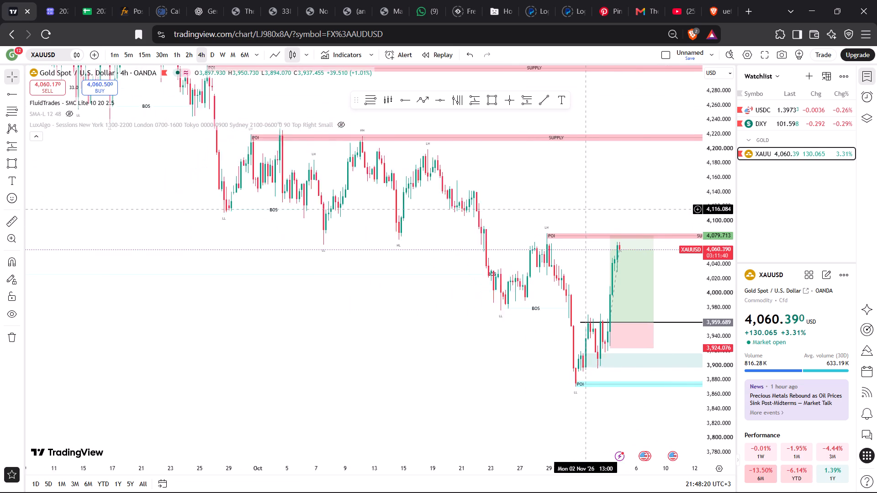
scroll(586, 210, "down", 1)
scroll(585, 210, "up", 3)
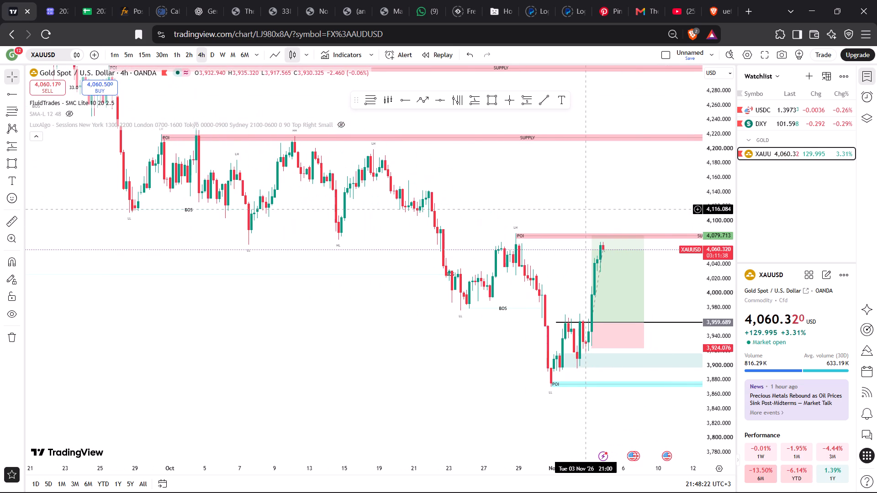
scroll(585, 210, "up", 3)
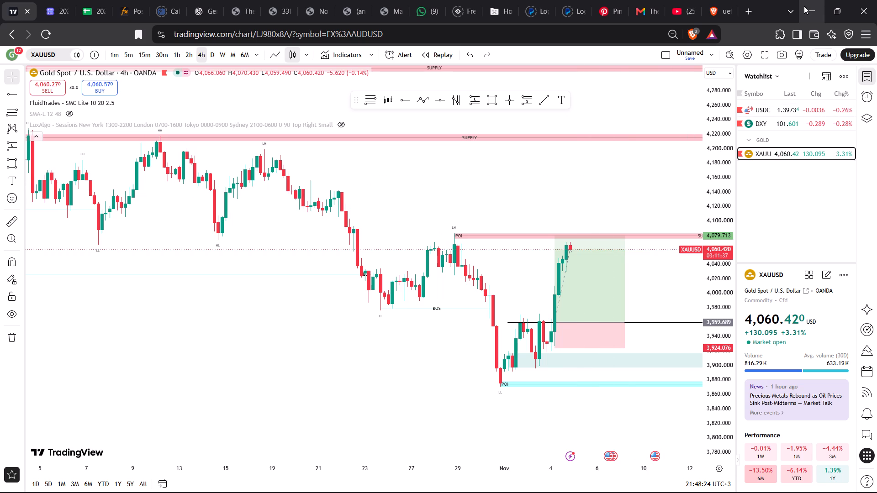
left_click(805, 5)
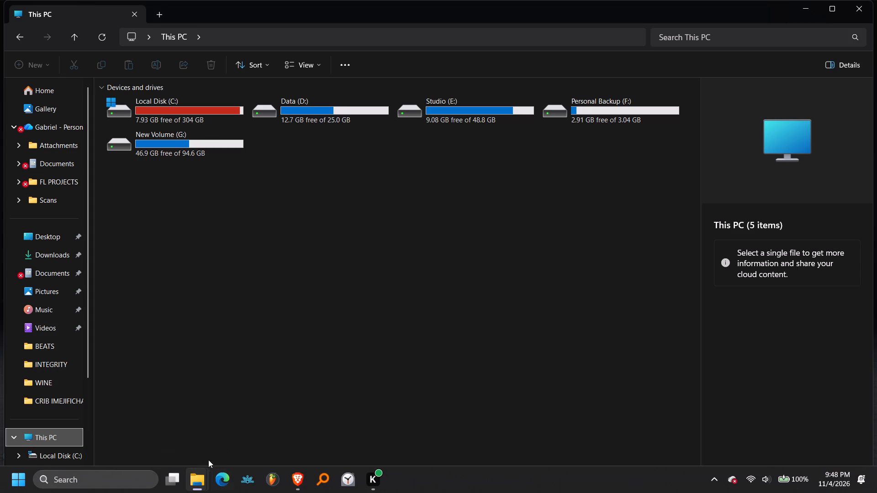
Open the CRIB REMASTER_2 project from the CRIB IMEJIFICHA folder with FL Studio 24 (64bit).
left_click(31, 400)
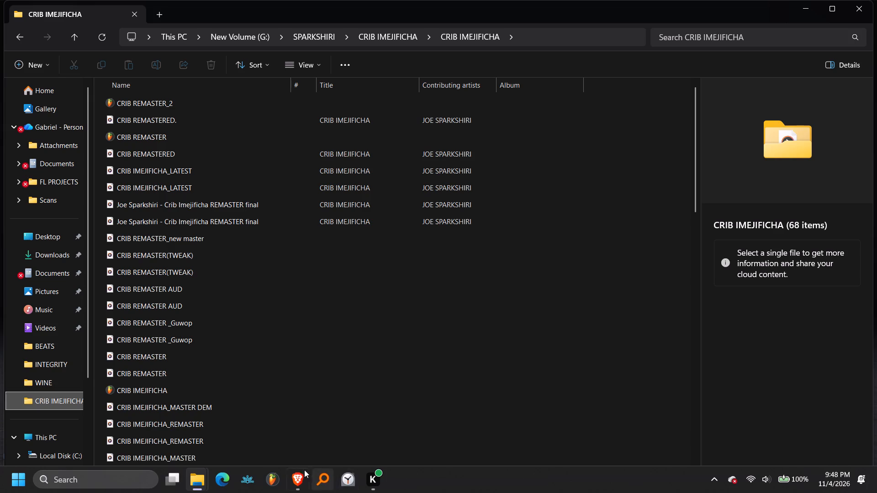
left_click(136, 105)
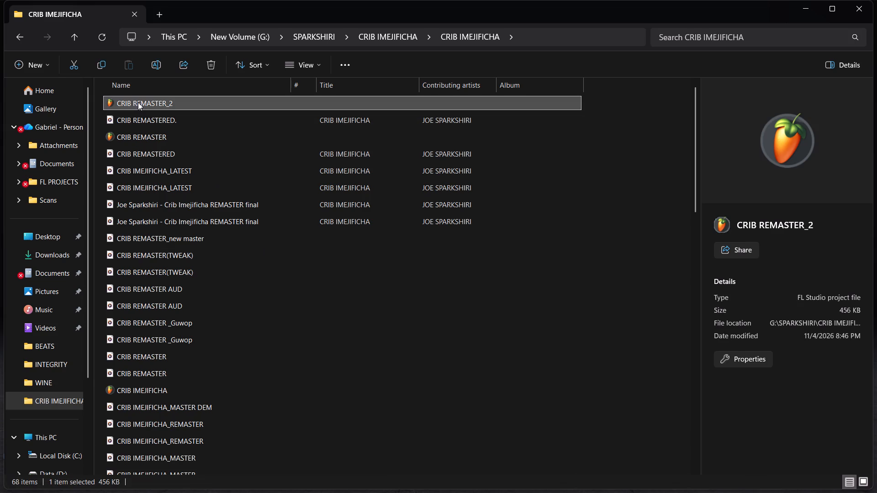
right_click(138, 102)
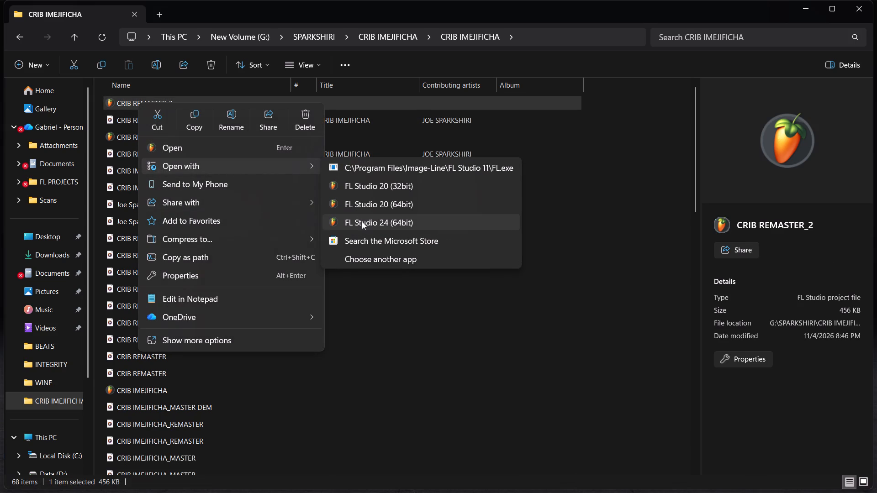
left_click(362, 221)
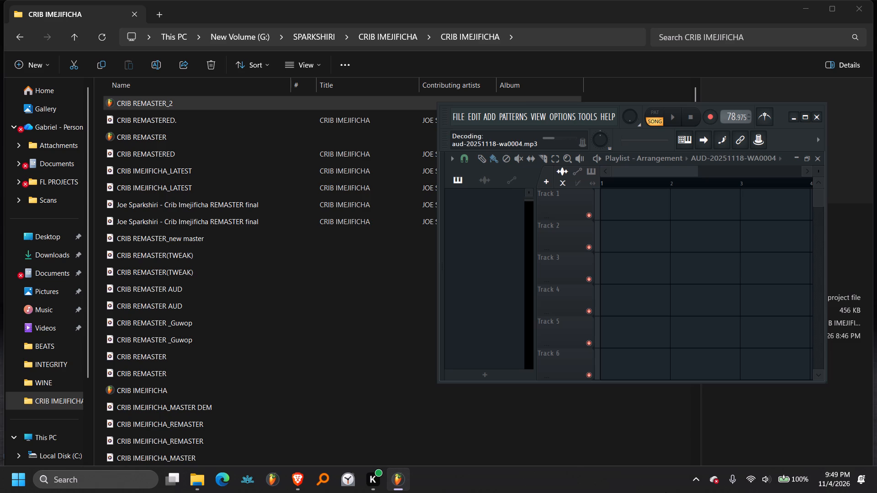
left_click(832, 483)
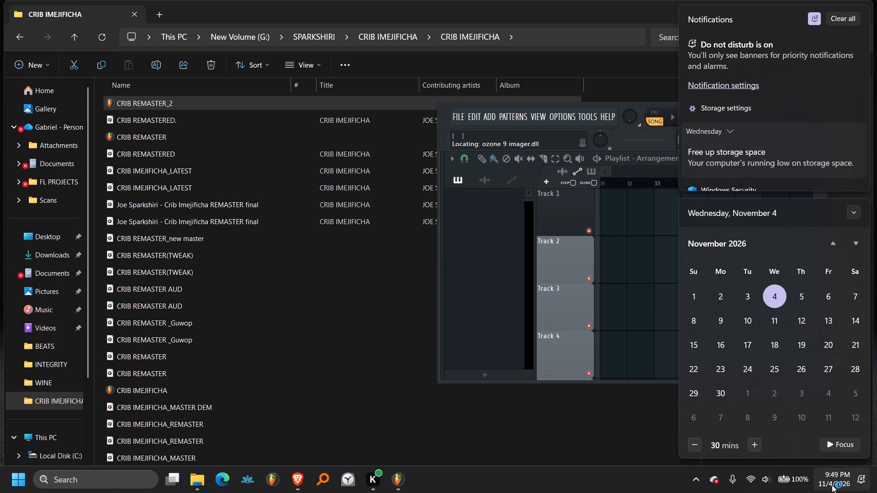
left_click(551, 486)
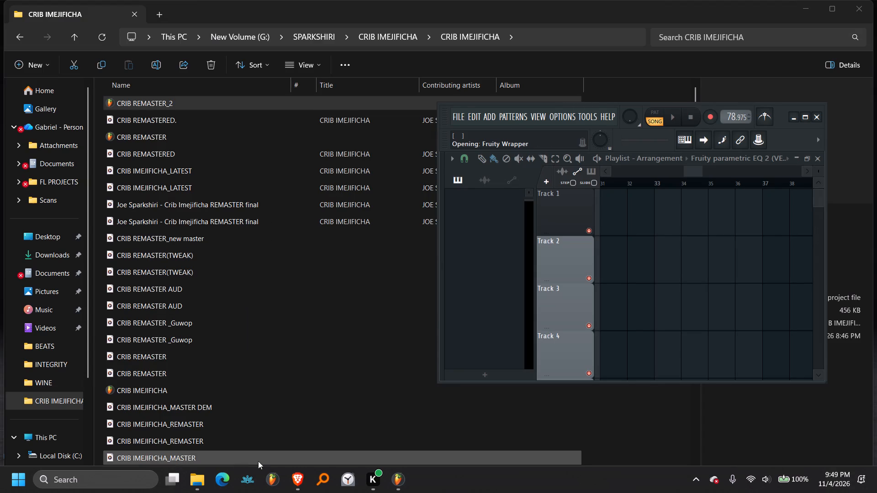
Launch a second FL Studio instance, minimise the CRIB REMASTER project window, and close the new instance's MIDI settings window.
left_click(277, 476)
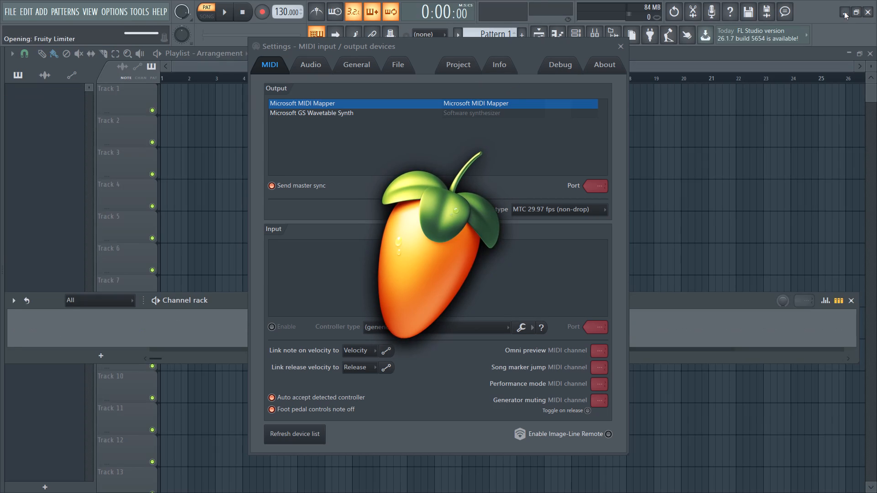
left_click(845, 14)
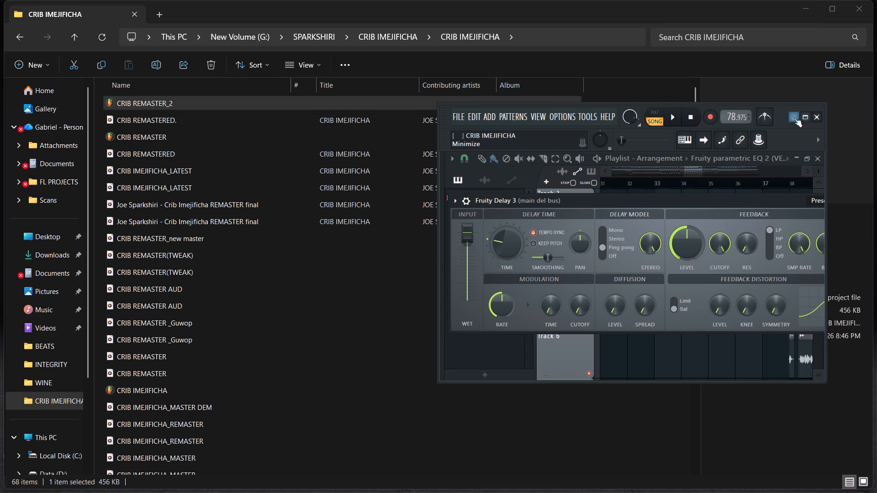
left_click(793, 118)
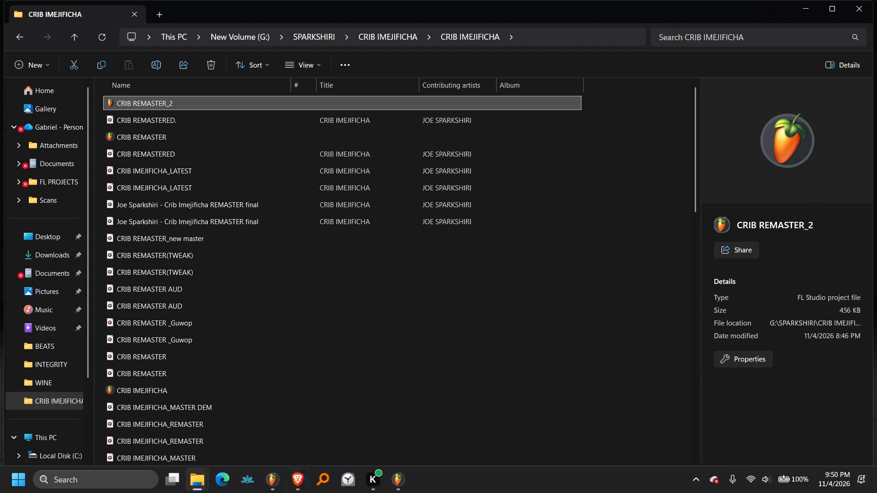
left_click(282, 483)
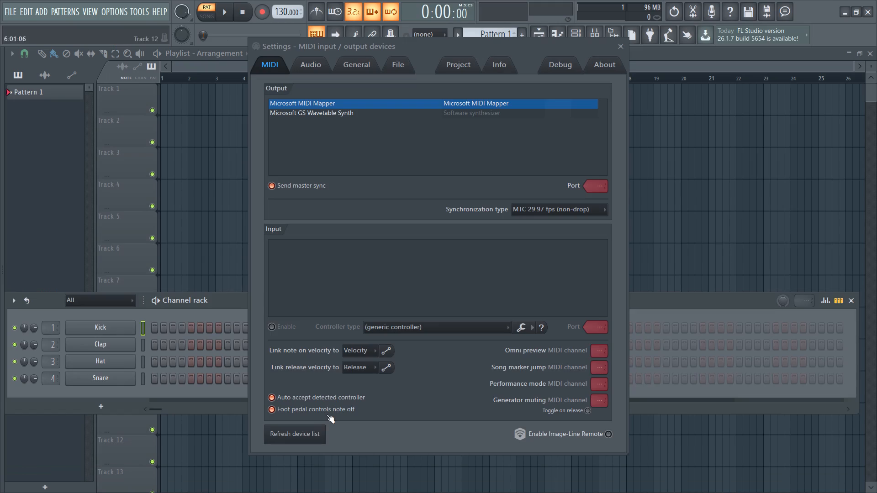
left_click(852, 15)
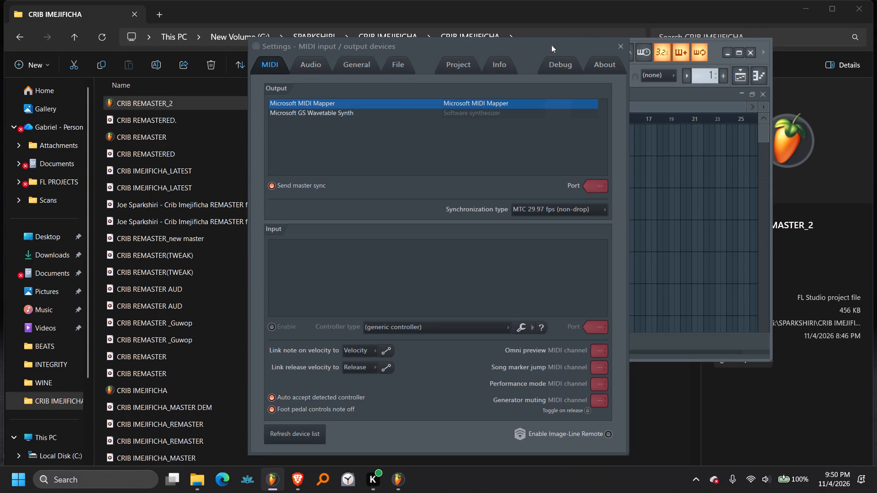
left_click(735, 52)
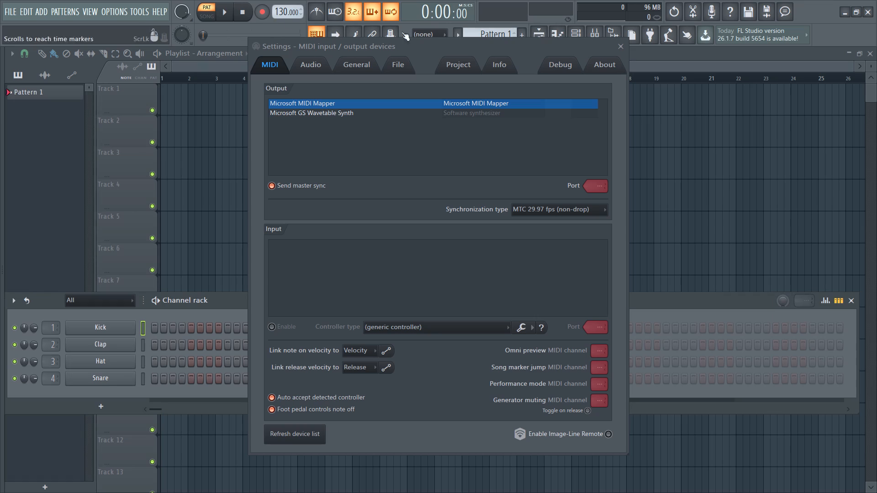
left_click(626, 43)
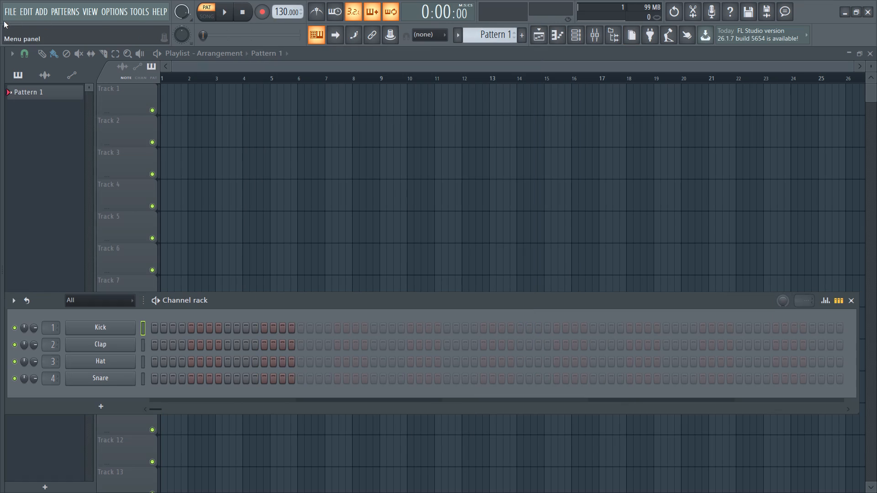
Open the recent project sleepy.flp in the new FL Studio instance.
left_click(6, 19)
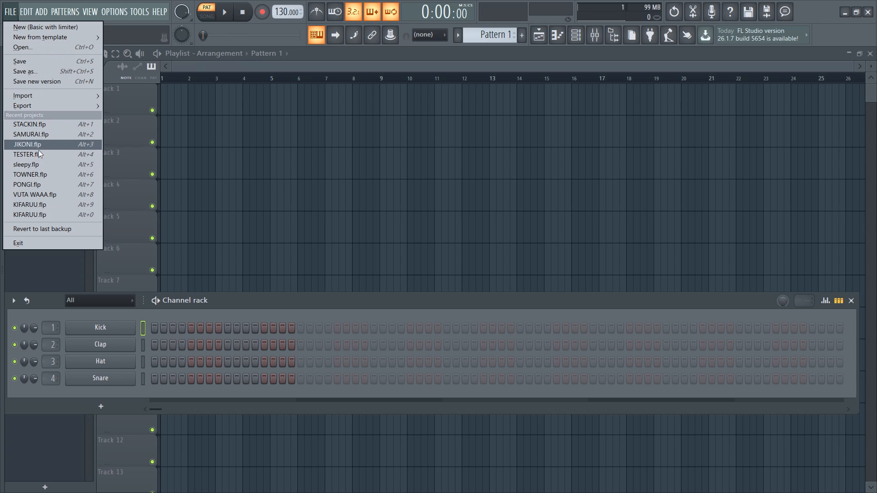
left_click(42, 165)
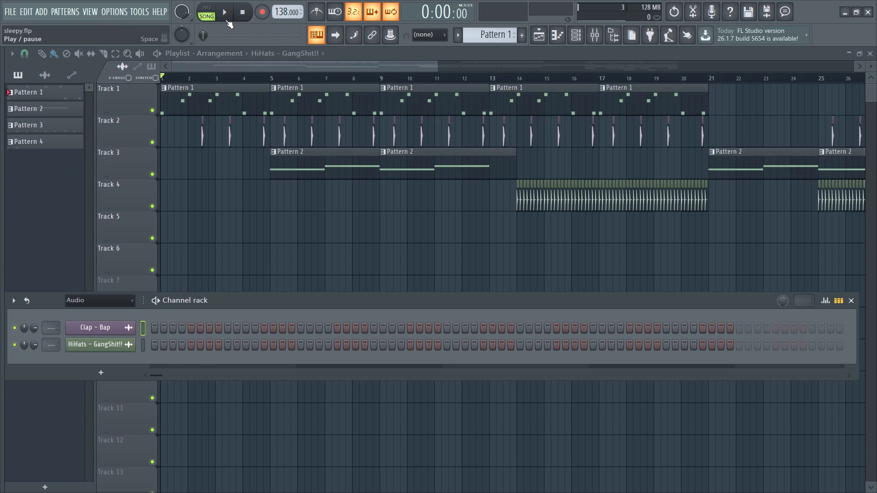
Play the sleepy.flp arrangement from the start several times to listen to it, and stop playback.
left_click(223, 16)
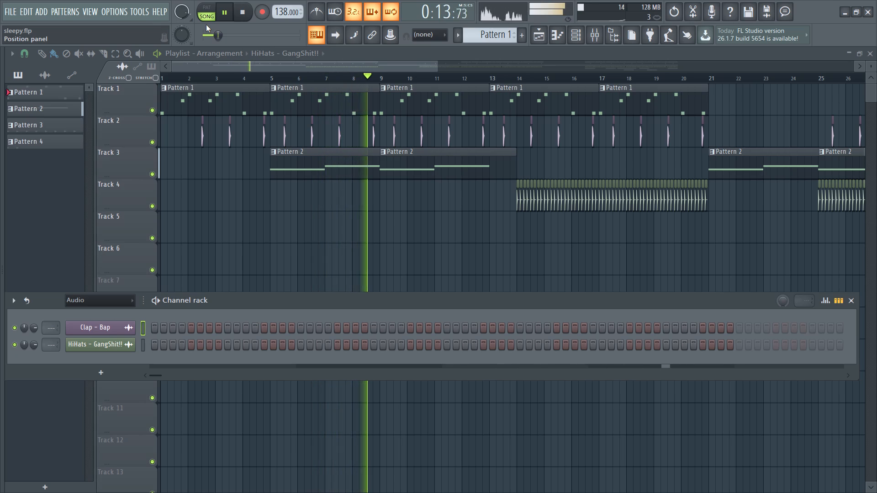
key("space")
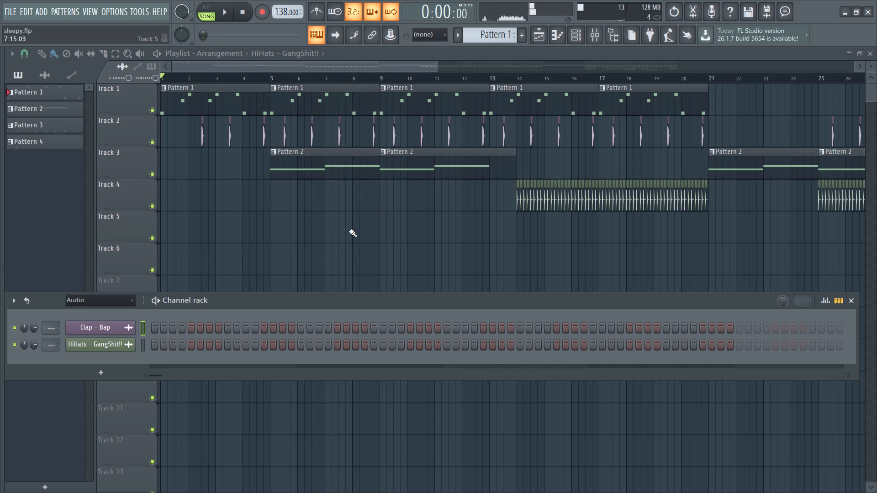
key("space")
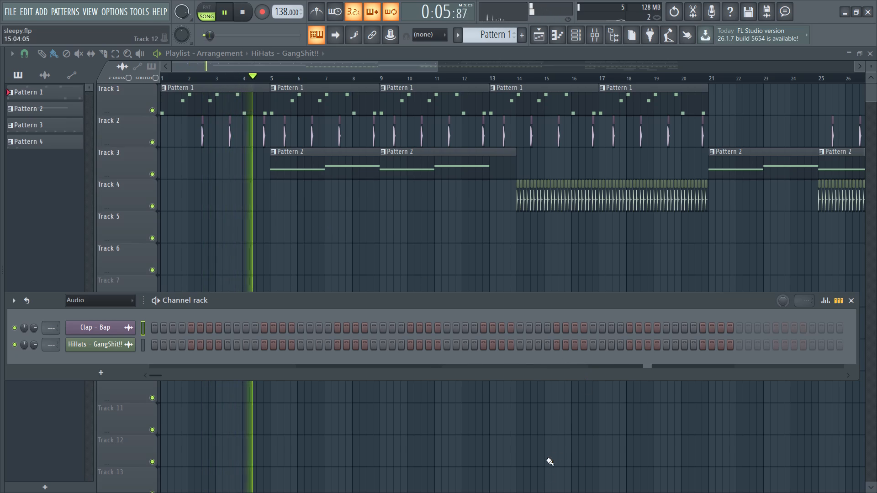
key("space")
key("space")
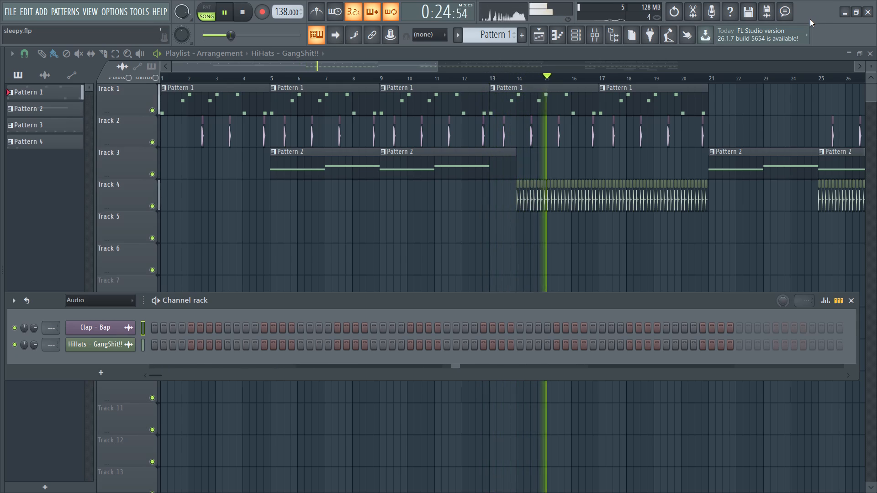
key("space")
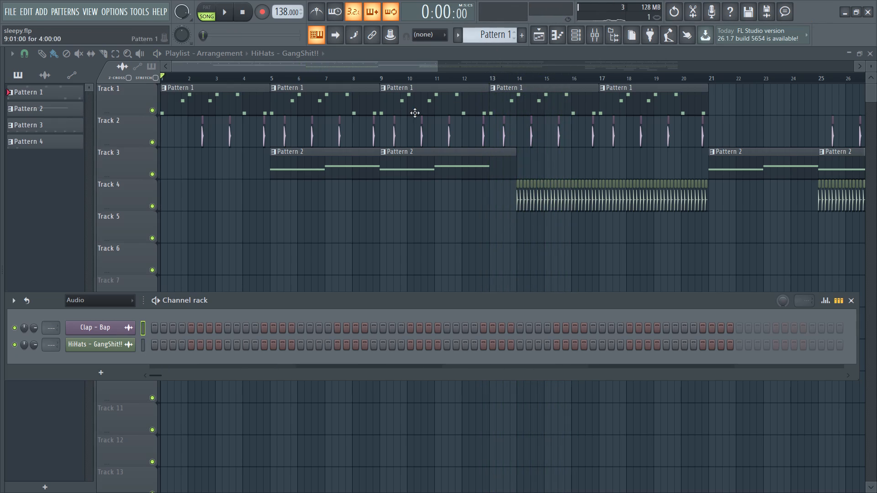
Examine the whole playlist arrangement of sleepy.flp, including the pattern and hi-hat clips on Tracks 1 to 6.
left_click_drag(437, 64, 664, 63)
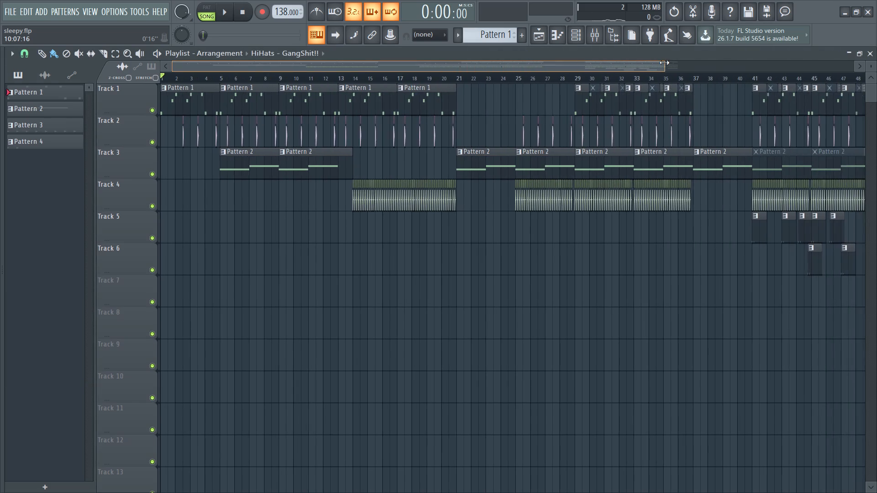
left_click_drag(664, 63, 771, 72)
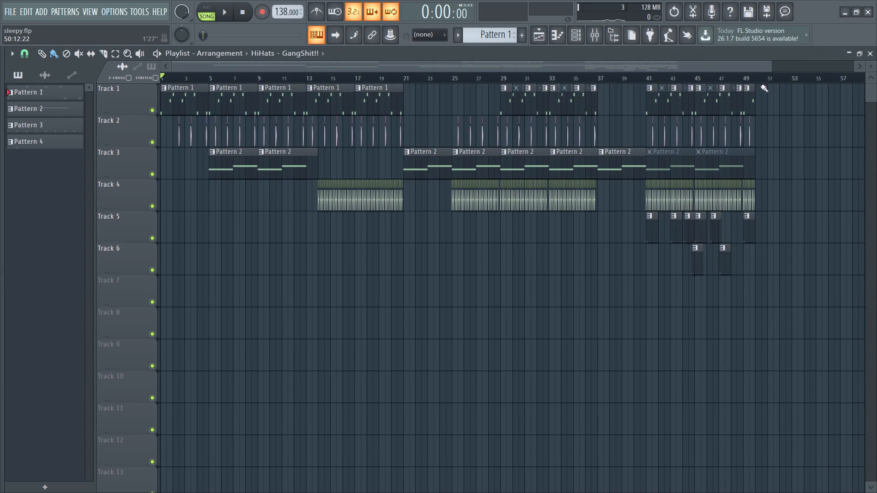
scroll(781, 210, "up", 5, "ctrl")
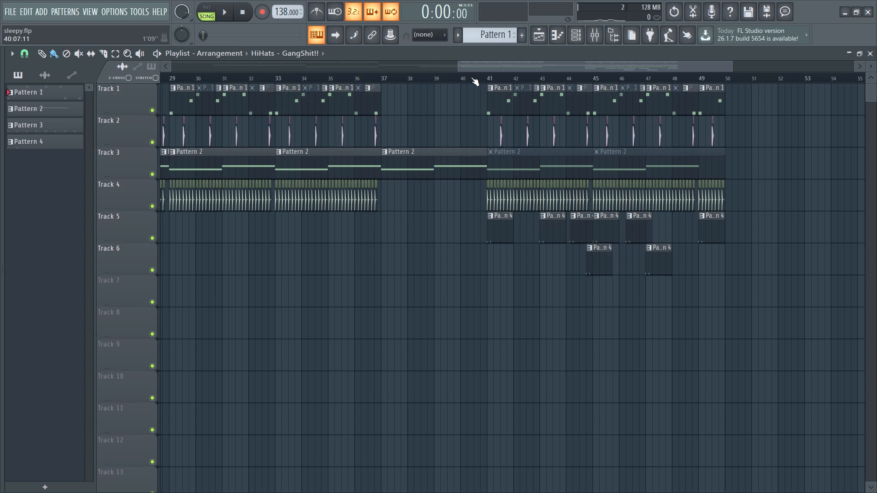
scroll(283, 252, "down", 1, "ctrl")
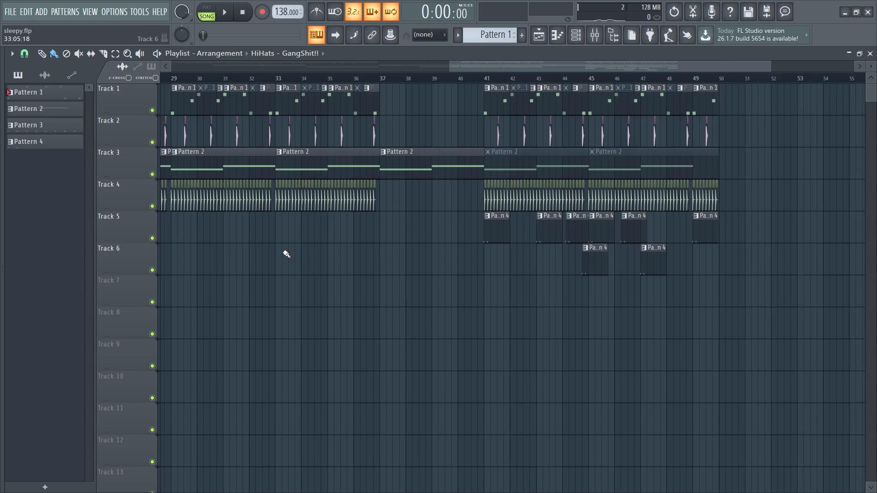
scroll(283, 252, "down", 2, "ctrl")
scroll(164, 209, "up", 9, "ctrl")
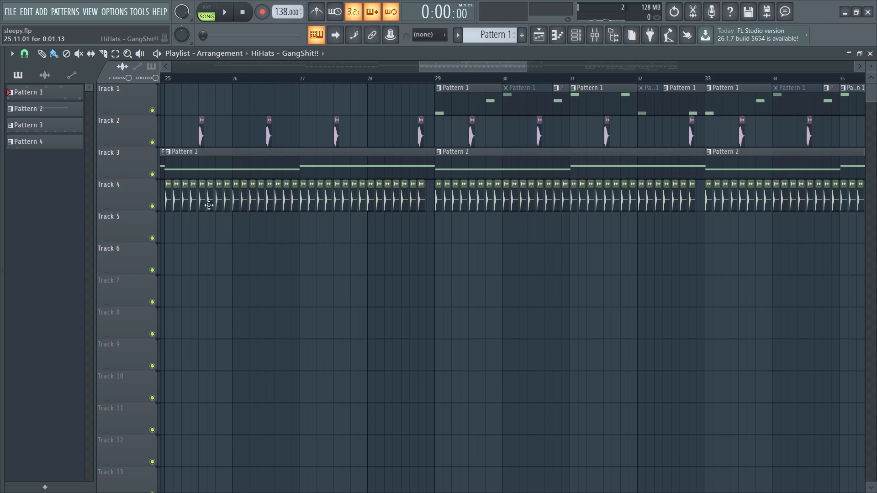
scroll(486, 359, "down", 4, "ctrl")
scroll(366, 369, "down", 3)
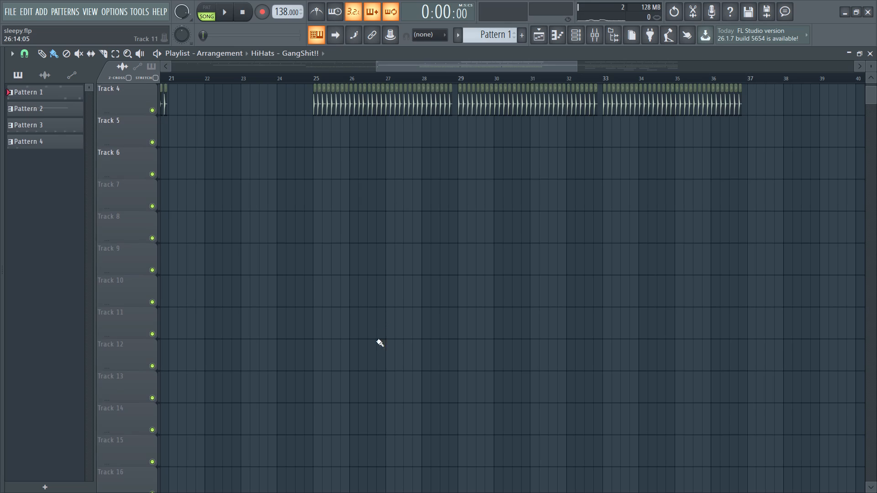
scroll(348, 340, "down", 4, "ctrl")
scroll(358, 327, "up", 4)
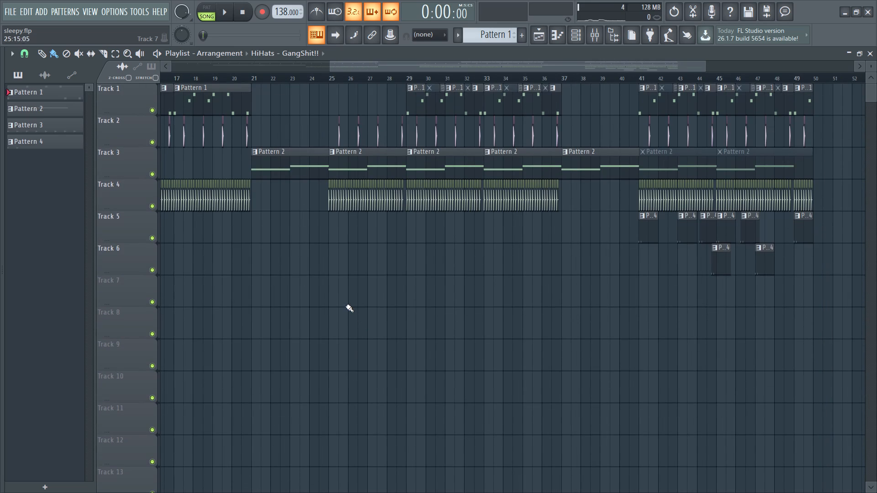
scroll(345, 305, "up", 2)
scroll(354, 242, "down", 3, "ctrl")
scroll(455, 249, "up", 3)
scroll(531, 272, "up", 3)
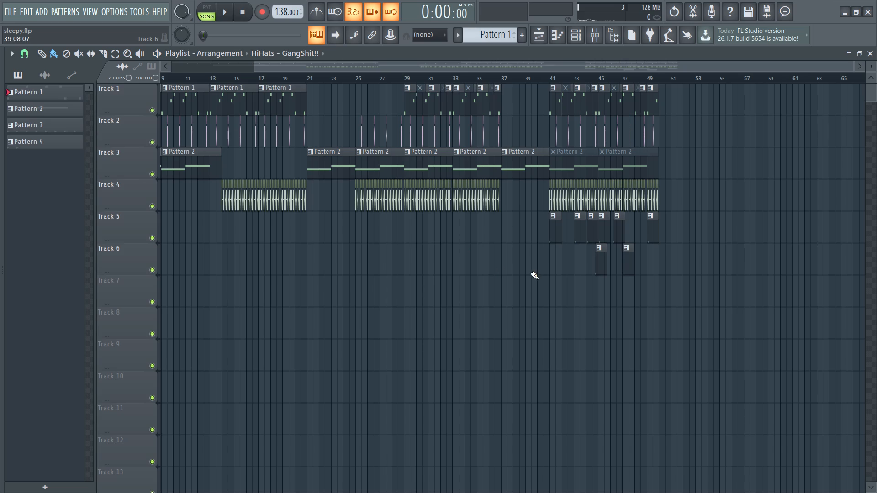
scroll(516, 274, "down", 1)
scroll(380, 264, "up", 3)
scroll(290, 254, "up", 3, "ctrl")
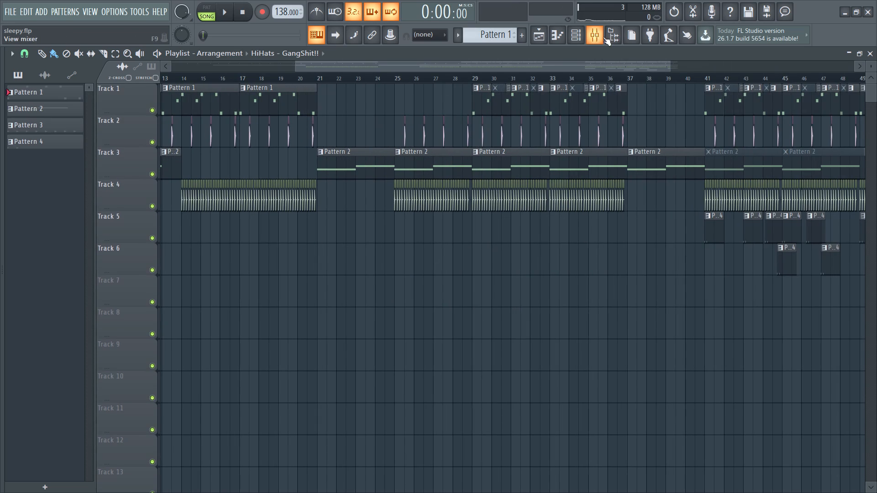
Minimise the sleepy.flp project window, bring up the CRIB IMEJIFICHA project window and maximise it.
left_click(844, 9)
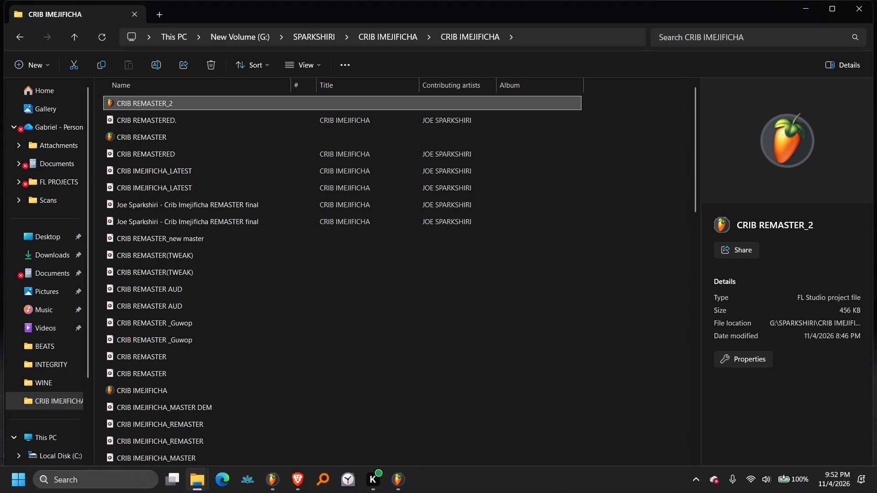
left_click(392, 491)
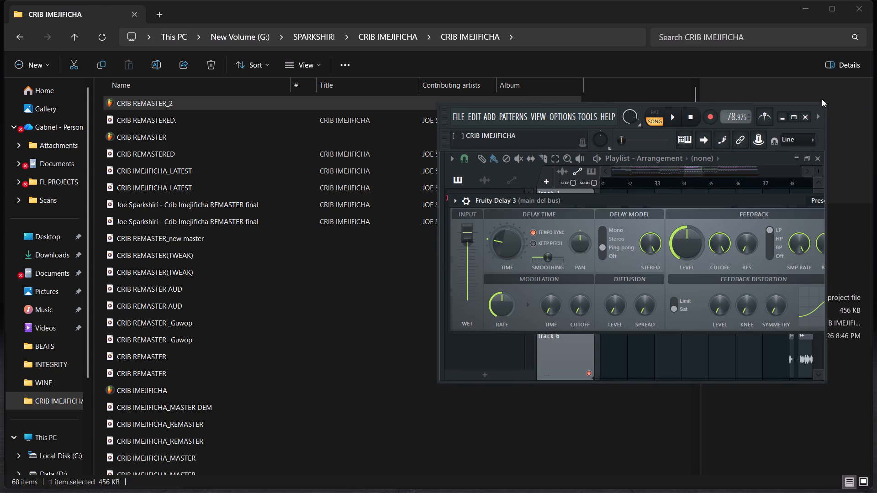
left_click(790, 121)
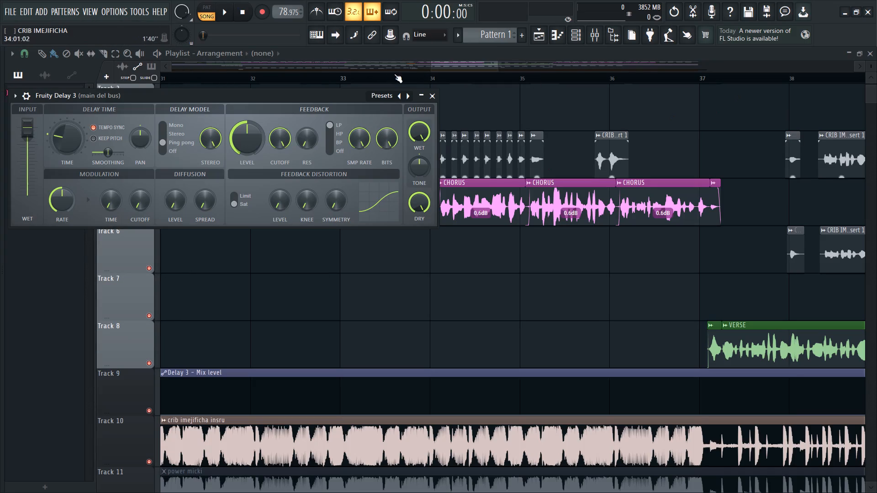
Close all open plugin windows in the CRIB IMEJIFICHA project, including Fruity Delay 3.
left_click(87, 19)
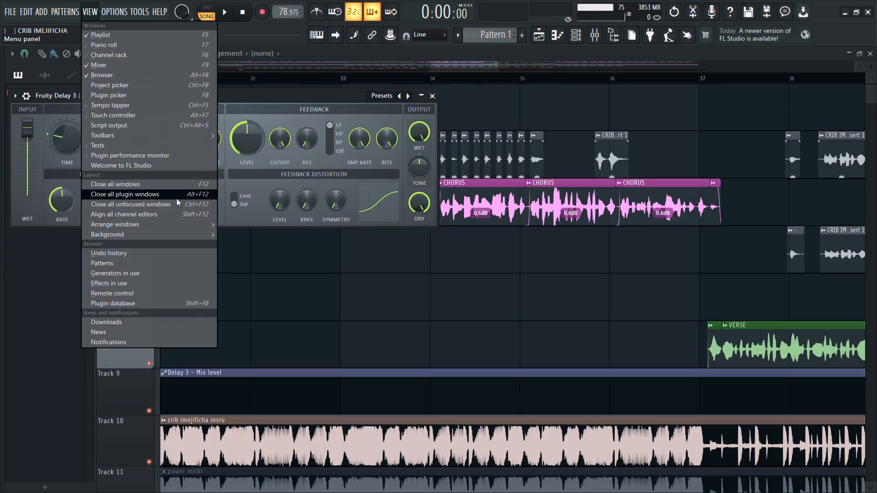
left_click(176, 196)
Play the CRIB IMEJIFICHA arrangement from the start to listen to it, and stop playback.
key("space")
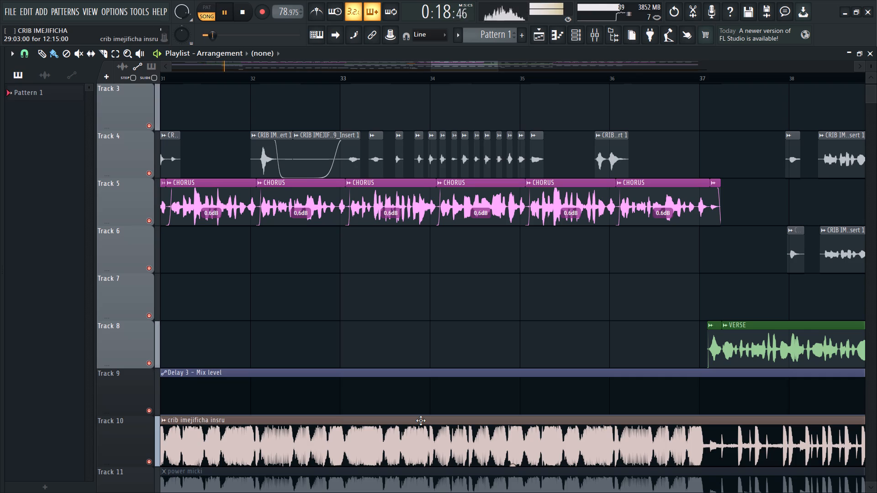
key("space")
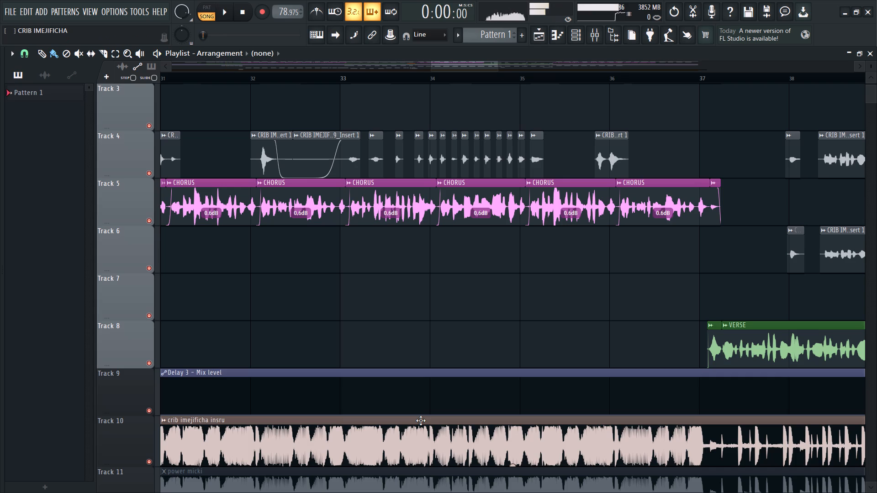
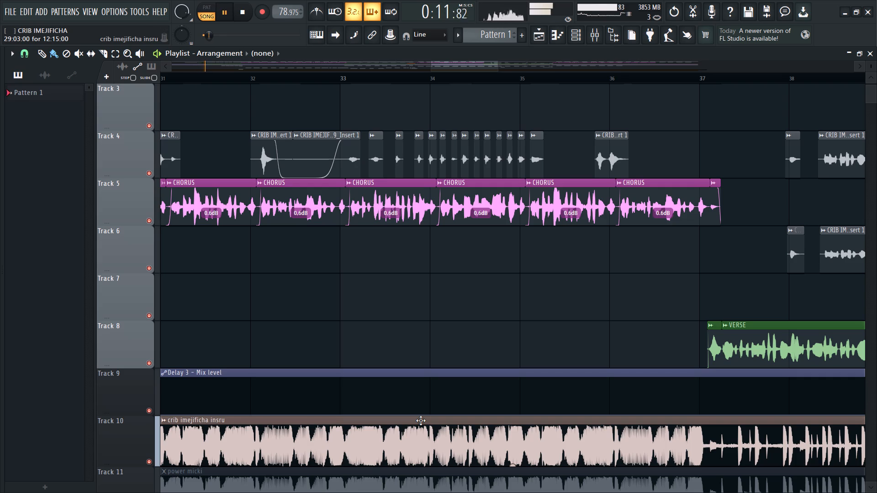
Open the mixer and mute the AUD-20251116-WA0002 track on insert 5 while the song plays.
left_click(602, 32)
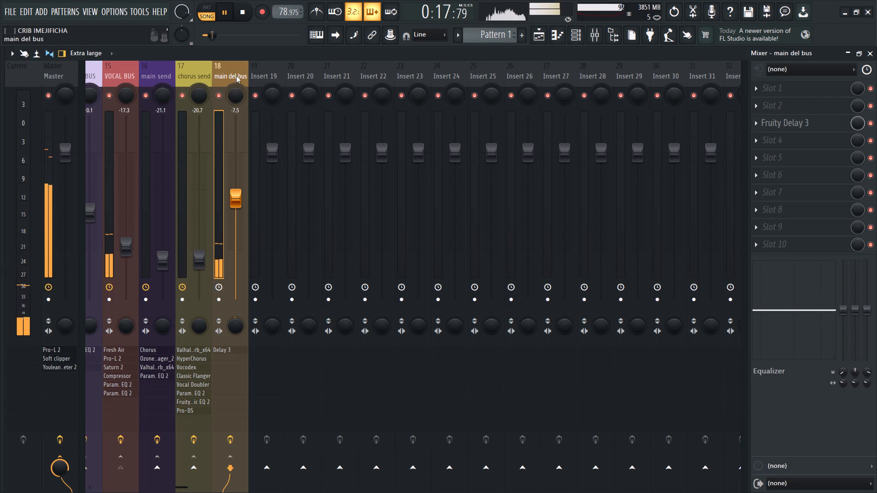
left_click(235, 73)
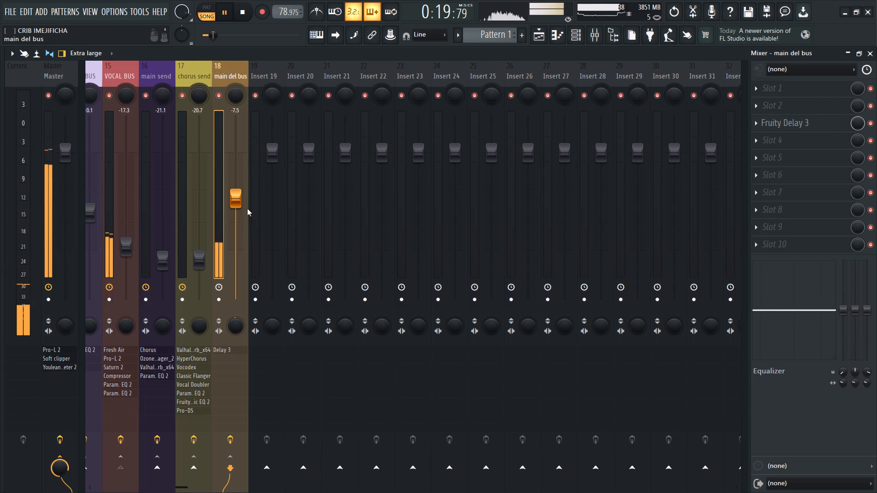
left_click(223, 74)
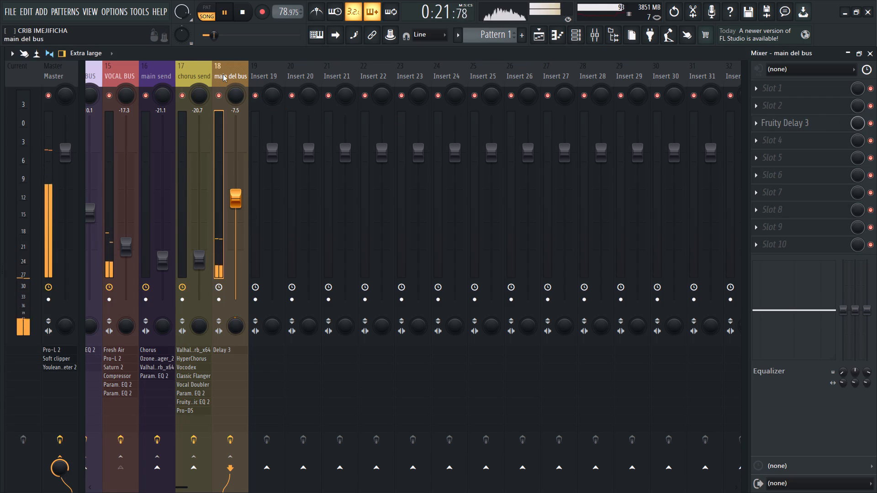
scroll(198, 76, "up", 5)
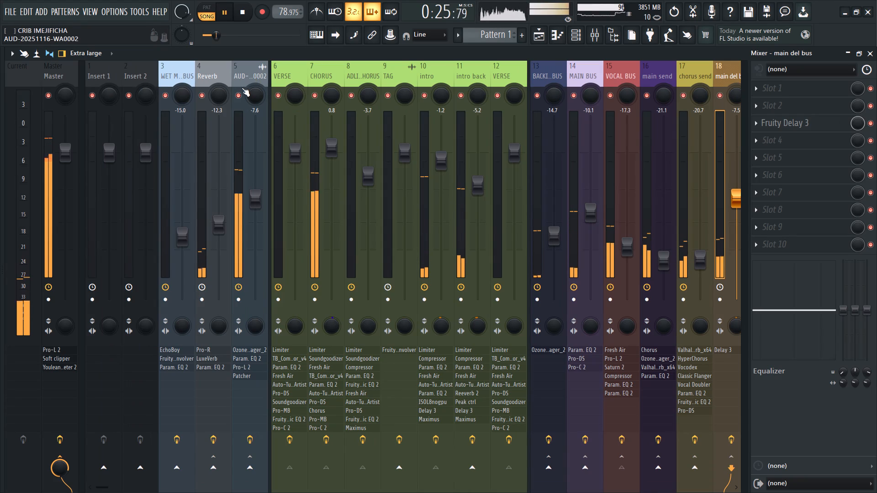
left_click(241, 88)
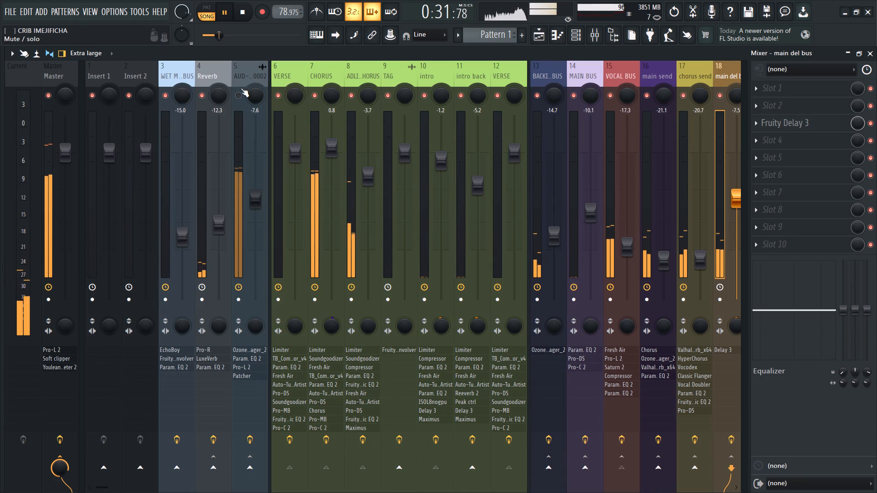
Close all plugin windows in the CRIB IMEJIFICHA project.
left_click(95, 11)
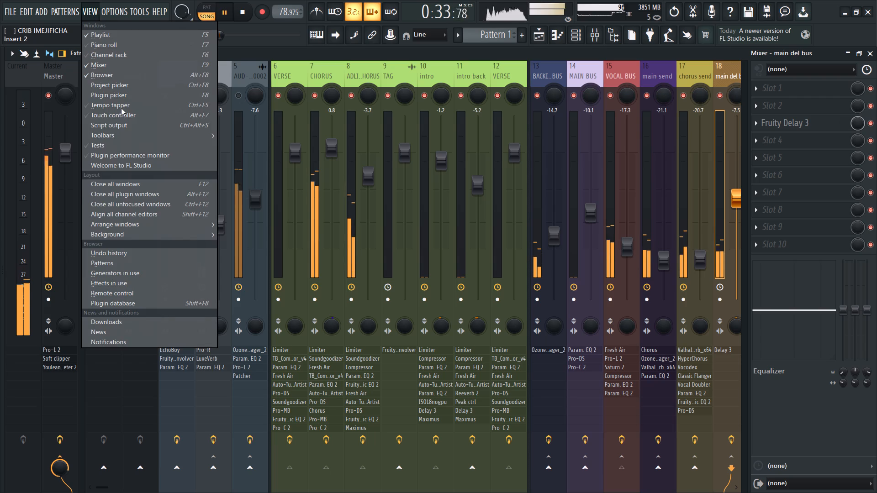
left_click(158, 199)
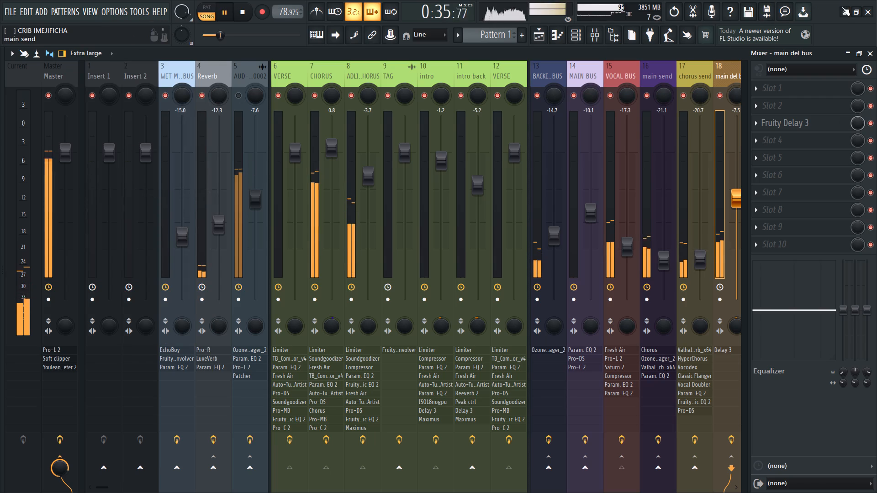
Minimise the CRIB IMEJIFICHA project, close the sleepy.flp project window, and bring CRIB IMEJIFICHA back up.
left_click(845, 12)
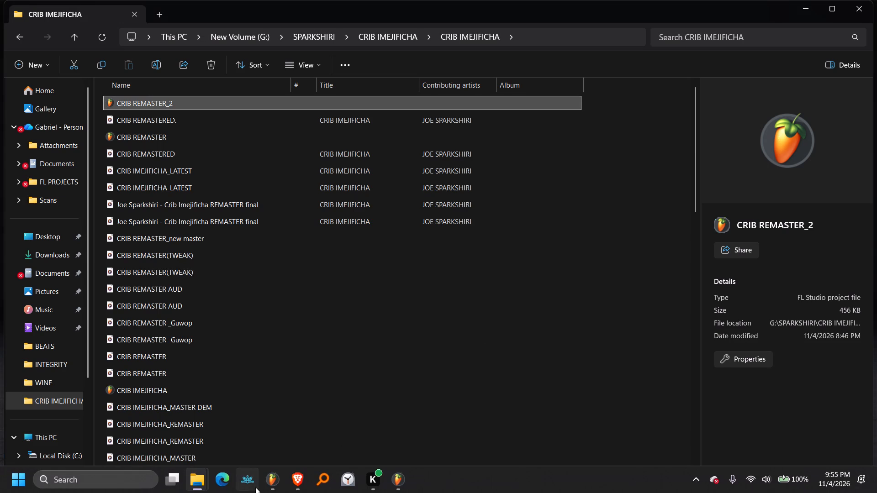
left_click(275, 483)
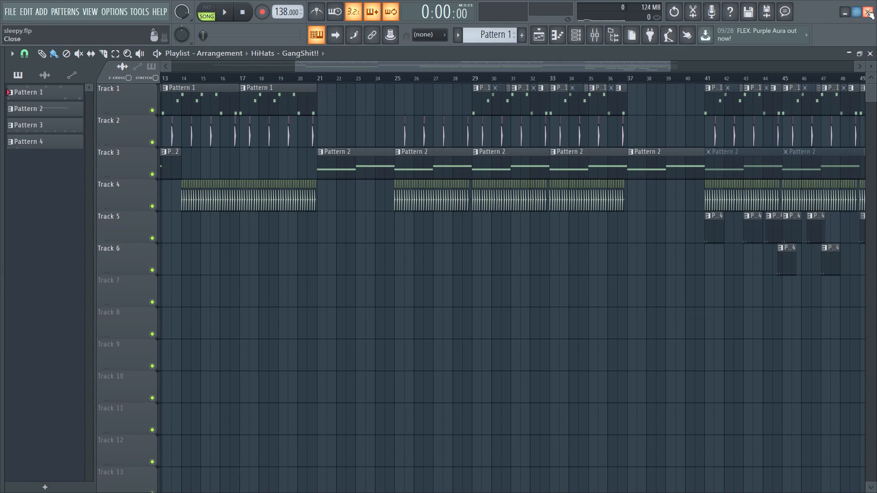
left_click(866, 10)
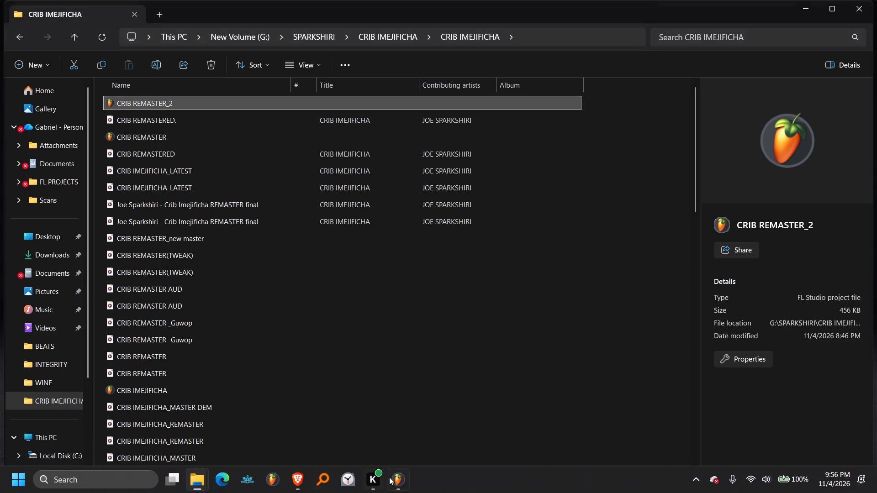
left_click(396, 477)
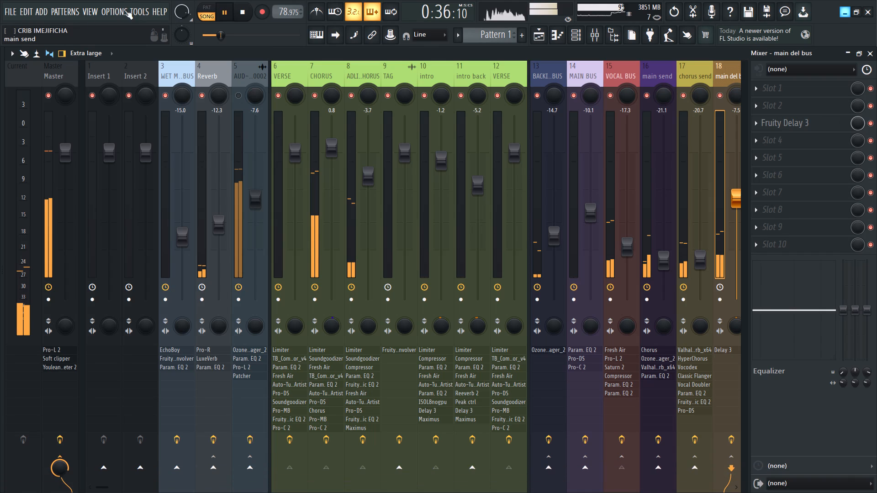
Open the audio settings to examine the device and buffer configuration, and close them.
left_click(120, 10)
left_click(154, 48)
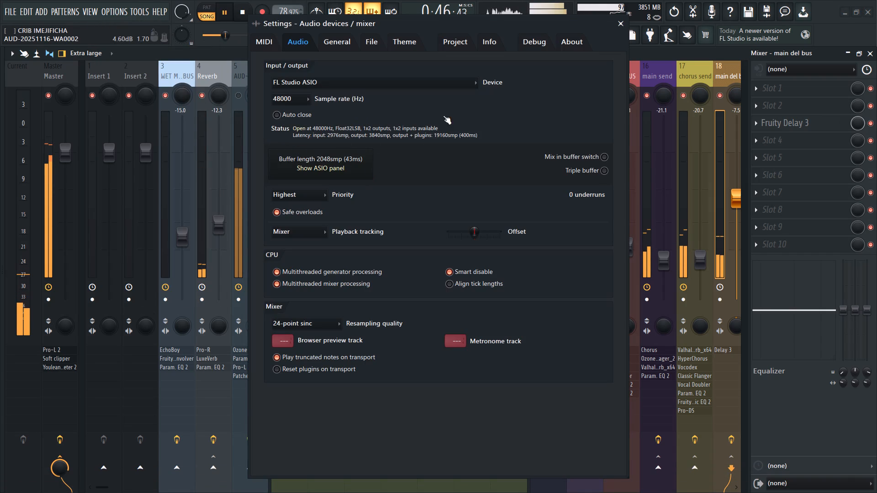
left_click(618, 29)
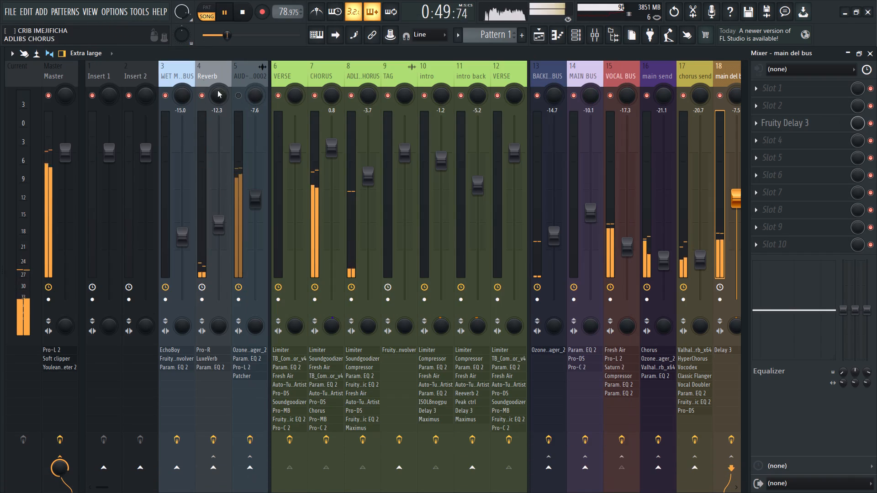
Close all plugin windows and the playlist so only the mixer is open, and stop playback.
left_click(93, 16)
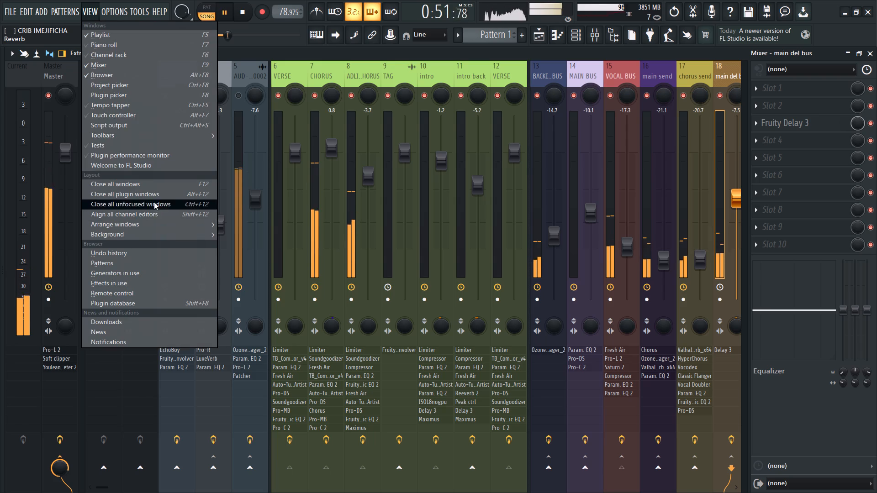
left_click(153, 198)
left_click(536, 43)
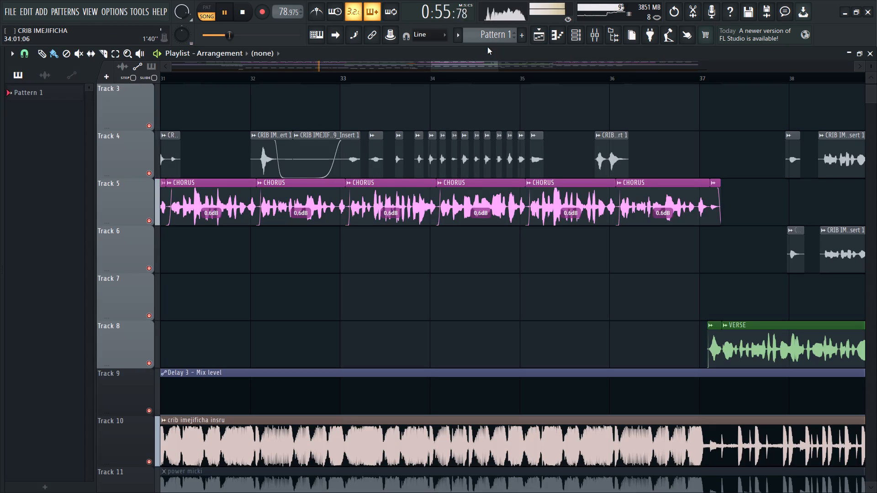
left_click(537, 34)
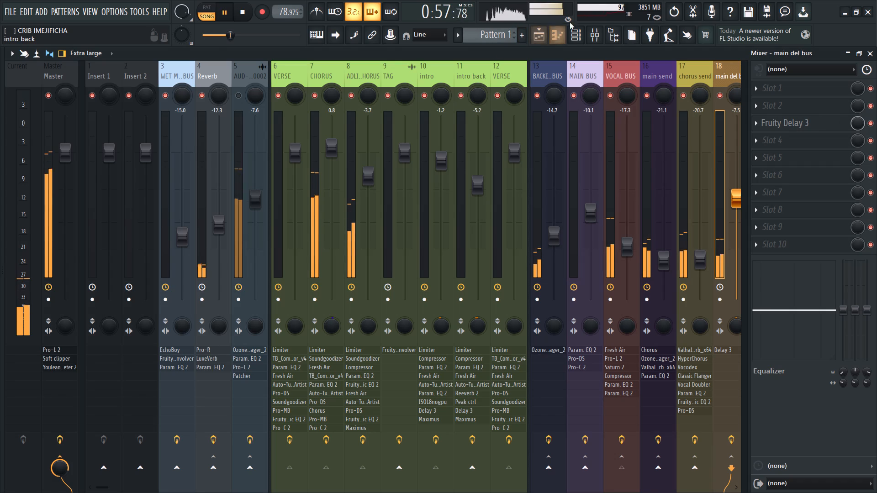
left_click(587, 37)
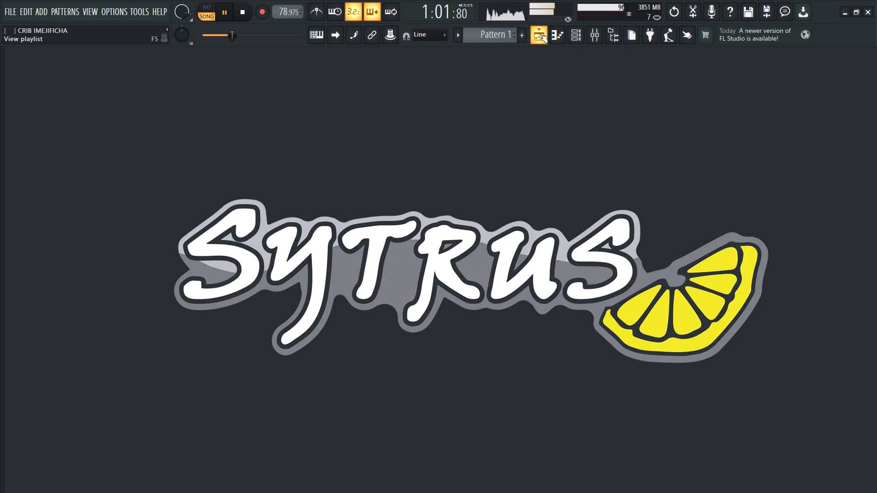
left_click(590, 31)
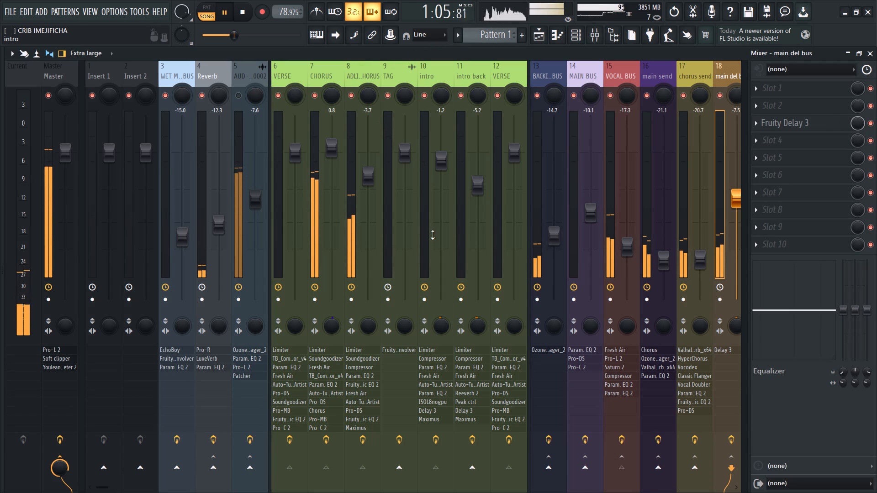
key("space")
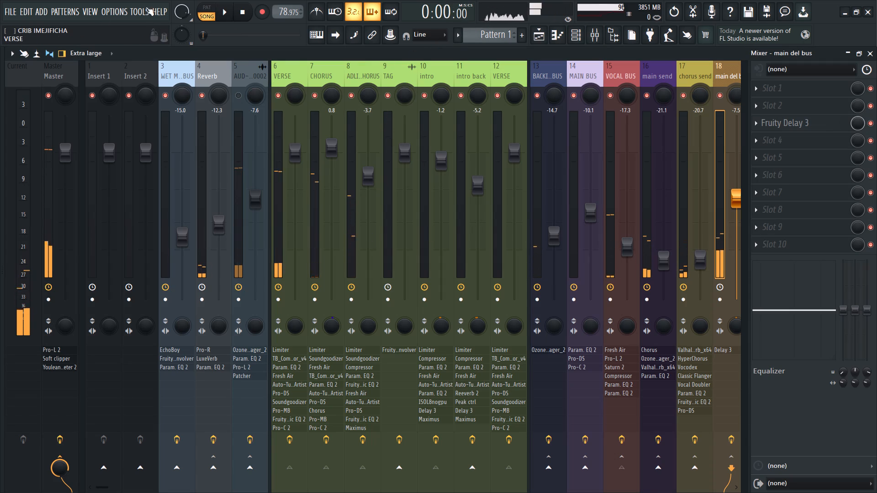
In the audio settings, change the device to Primary Sound Driver and raise the buffer length to its maximum of 8192 samples.
left_click(116, 16)
left_click(86, 20)
left_click(116, 15)
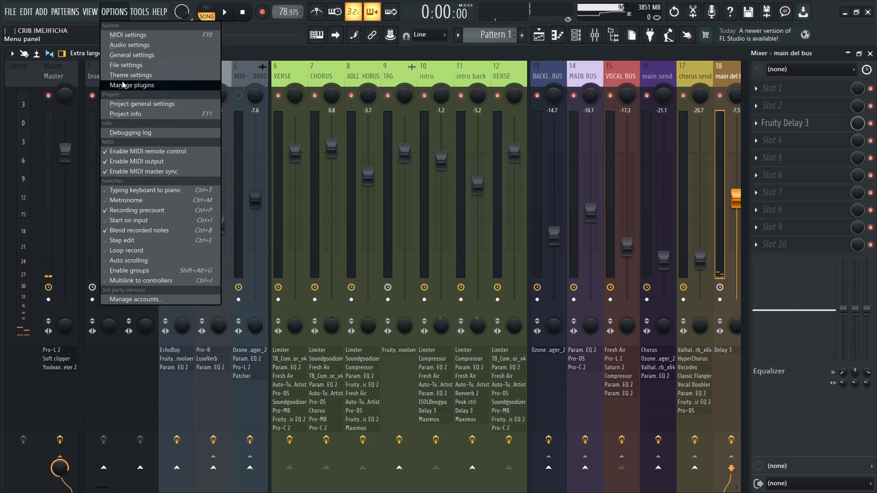
left_click(140, 47)
left_click(324, 82)
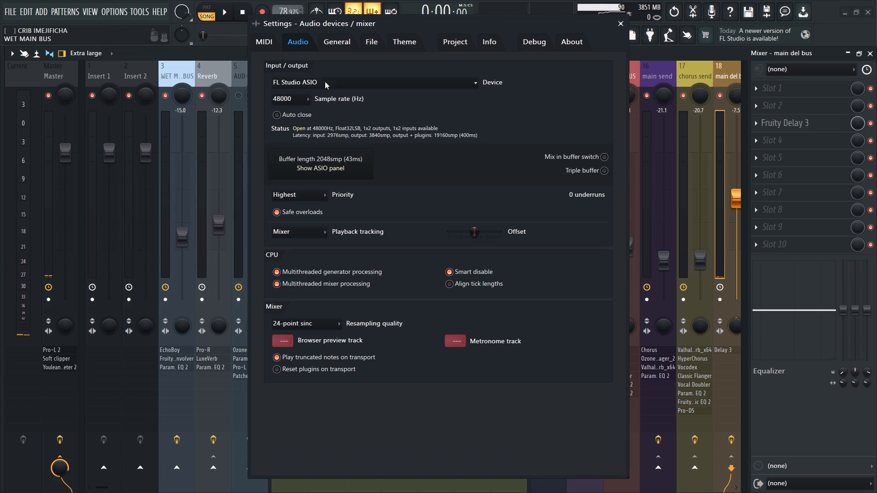
left_click(324, 99)
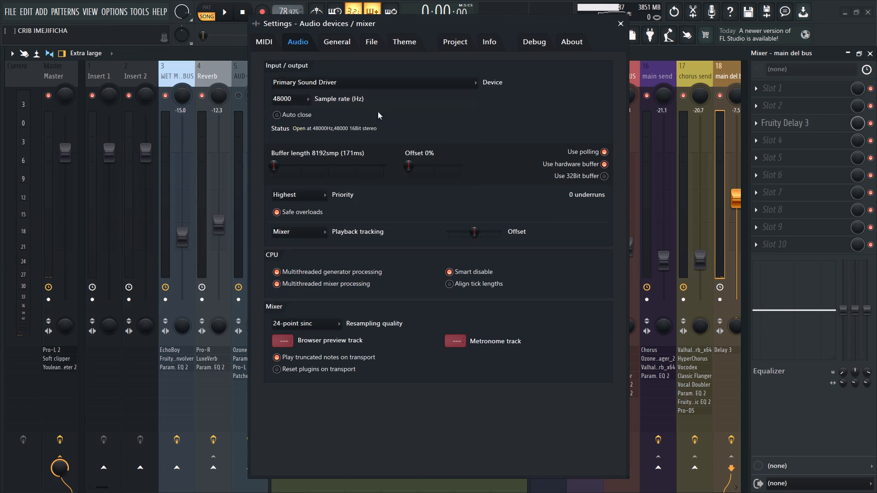
left_click_drag(270, 161, 815, 125)
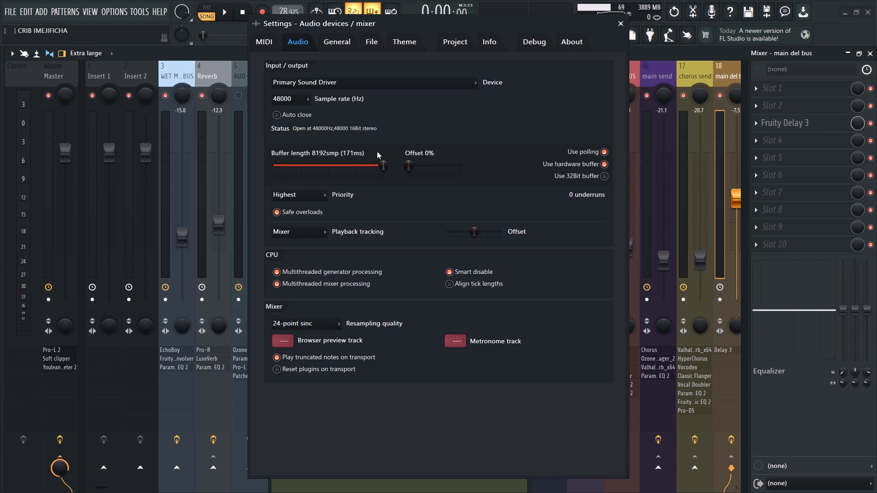
key("space")
left_click(621, 26)
Unmute the AUD-20251116-WA0002 mixer track and play the song from the start while viewing the mixer's bus tracks.
key("space")
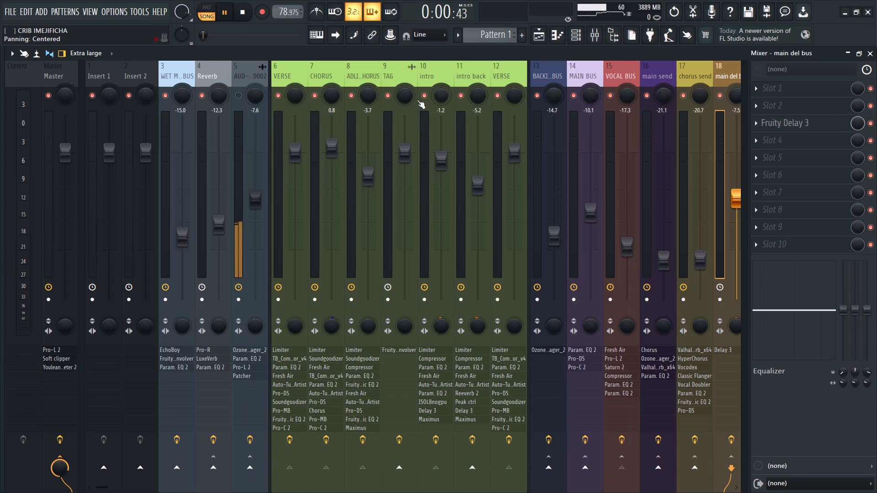
key("space")
left_click(244, 95)
key("space")
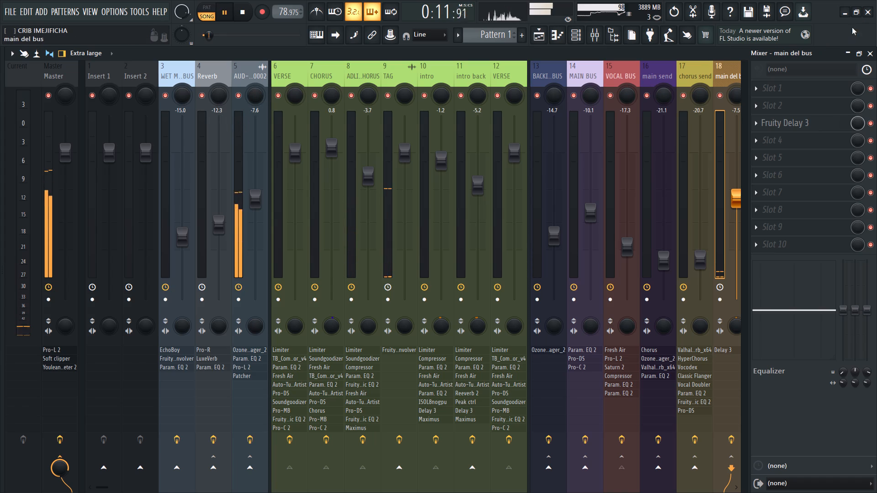
scroll(646, 77, "down", 2)
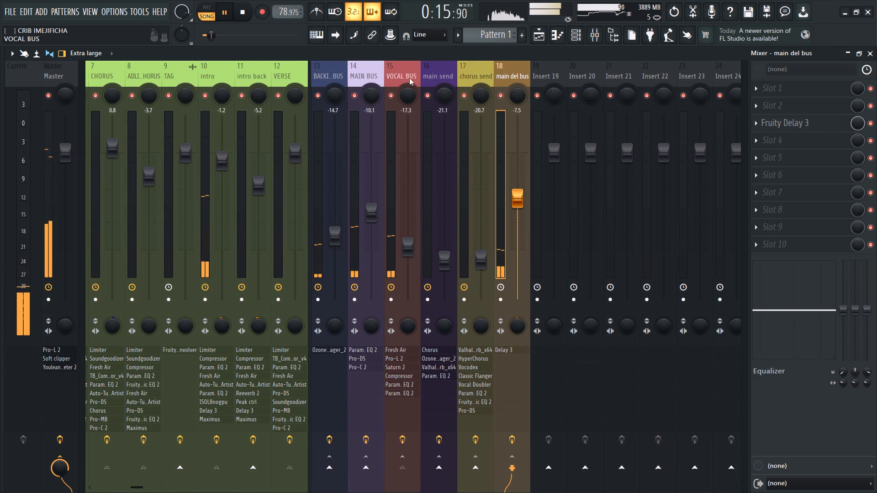
Close the CRIB IMEJIFICHA project window, saving the changes to CRIB REMASTER_2.flp.
left_click(866, 10)
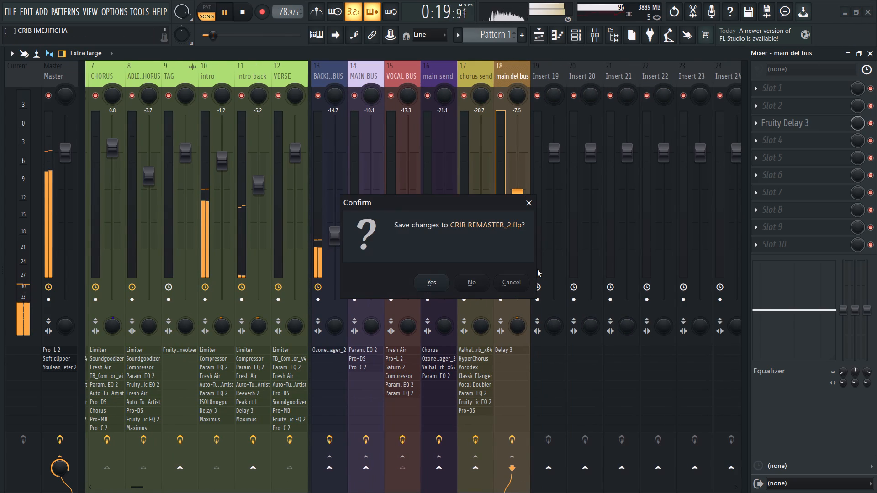
left_click(437, 283)
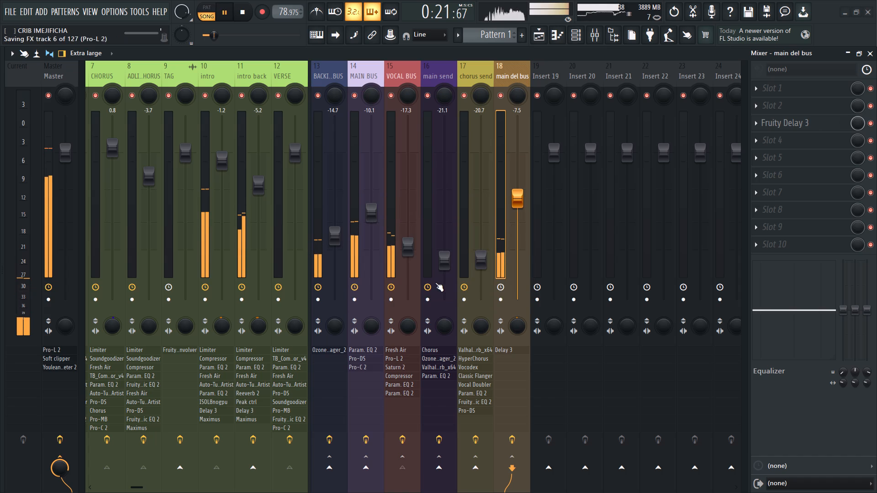
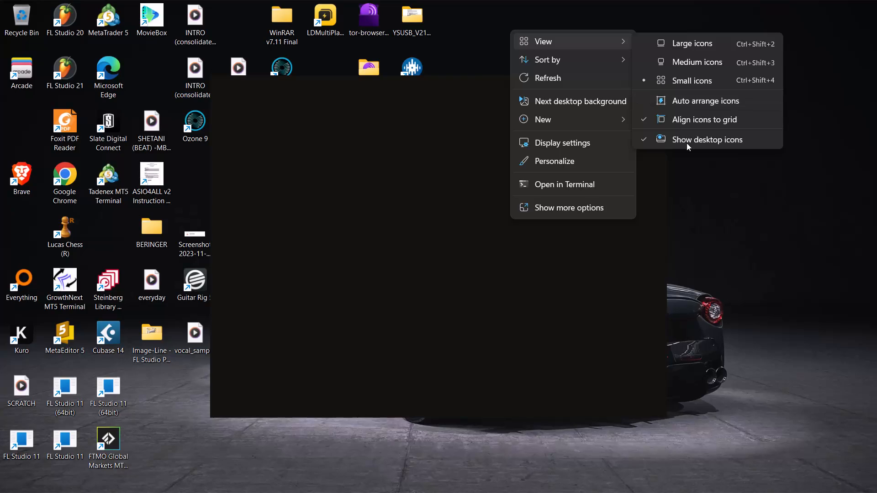
Hide the desktop icons.
left_click(687, 143)
Find FL Studio 2024 among the recent Windows searches and launch it.
left_click(205, 478)
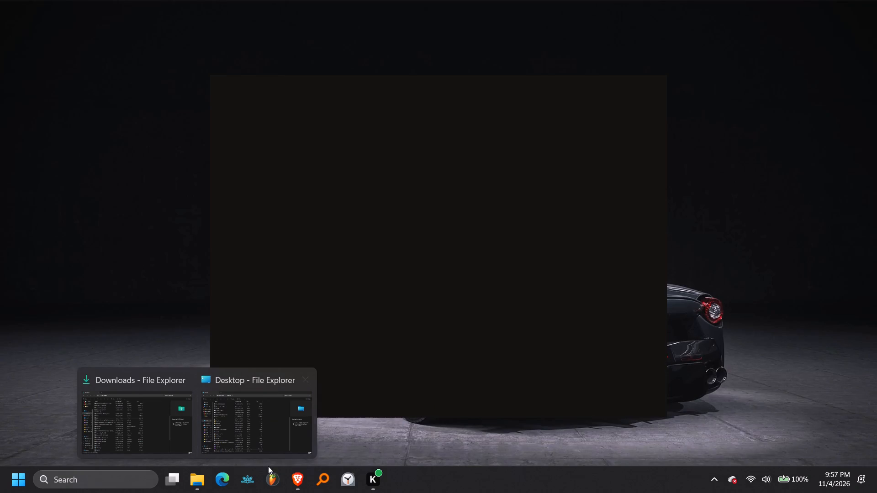
left_click(94, 485)
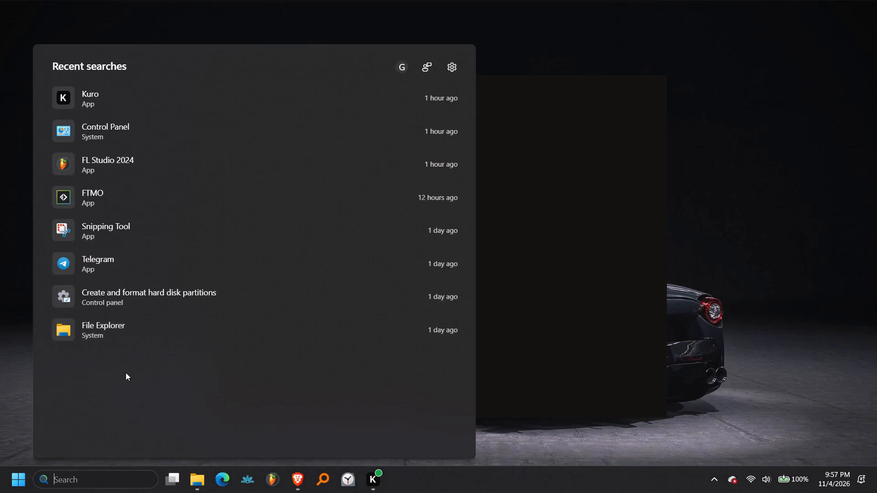
left_click(112, 167)
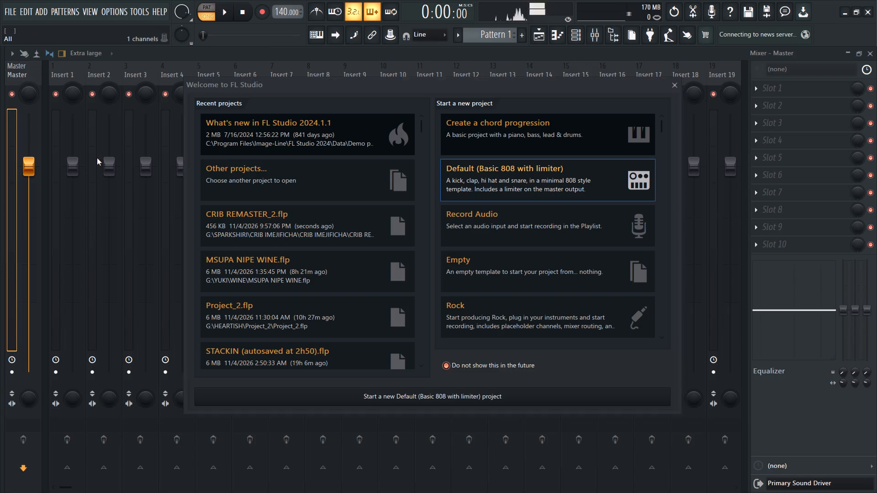
Choose CRIB REMASTER_2.flp from the recent projects in the welcome window.
left_click(264, 223)
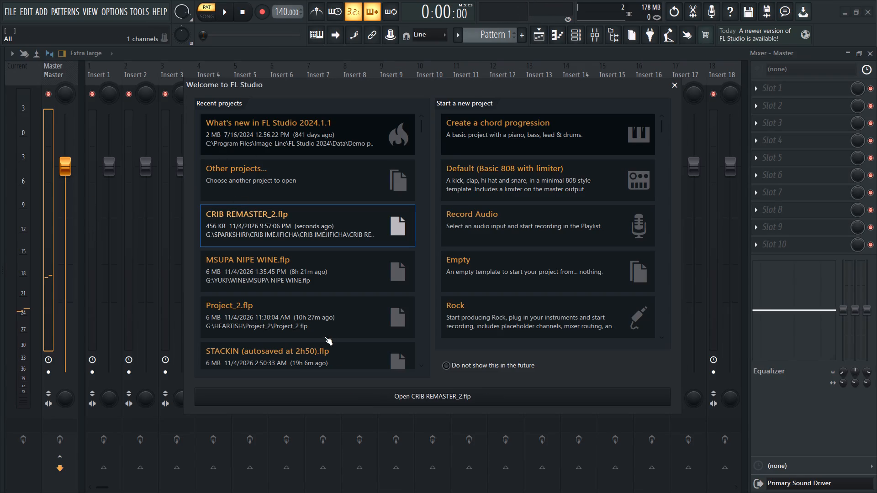
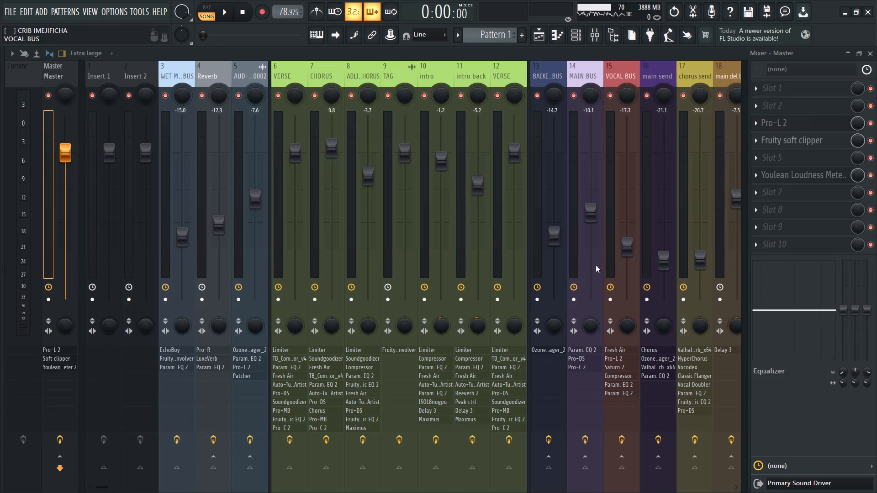
Play the song and restart its playback from the beginning while watching the mixer levels.
key("space")
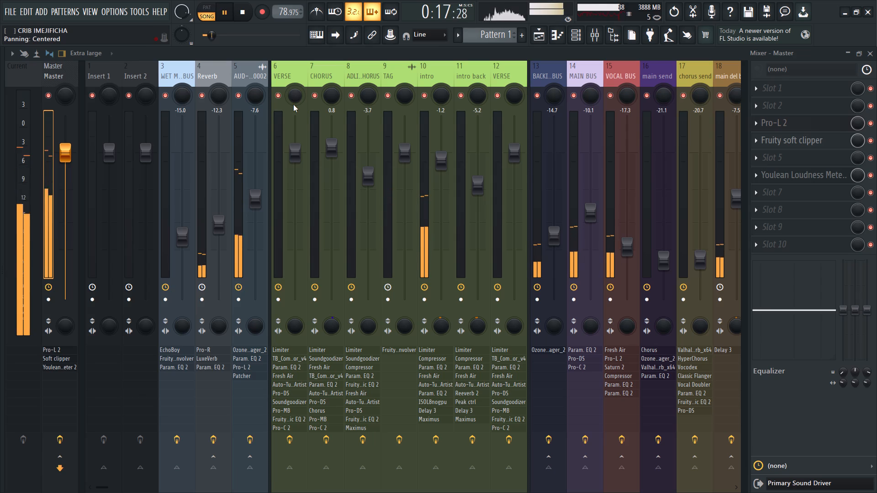
key("space")
key("space")
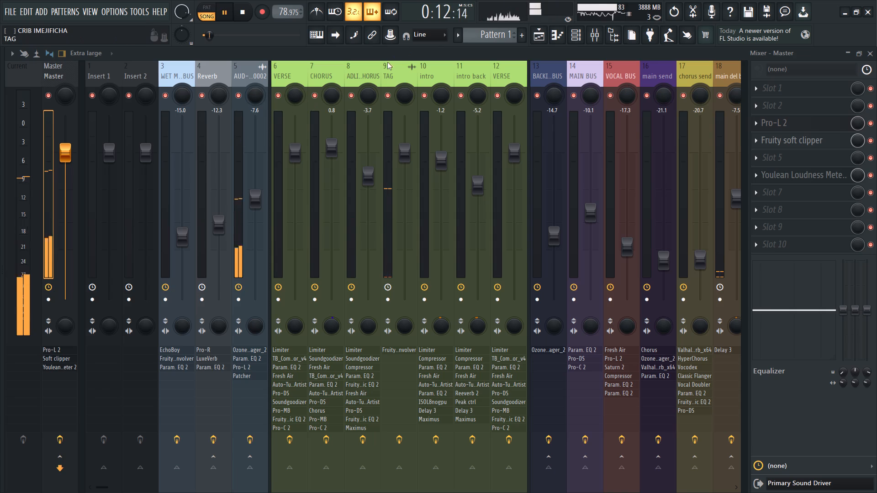
scroll(391, 68, "down", 2)
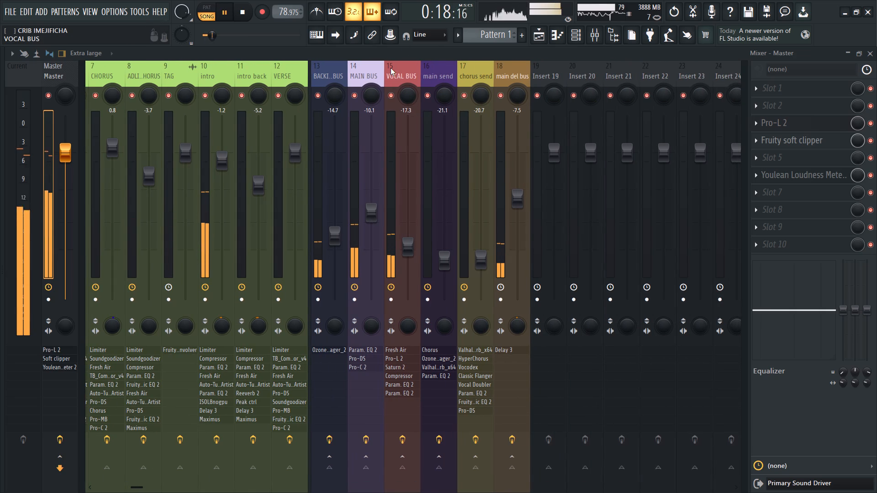
Save the project.
key("ctrl+s")
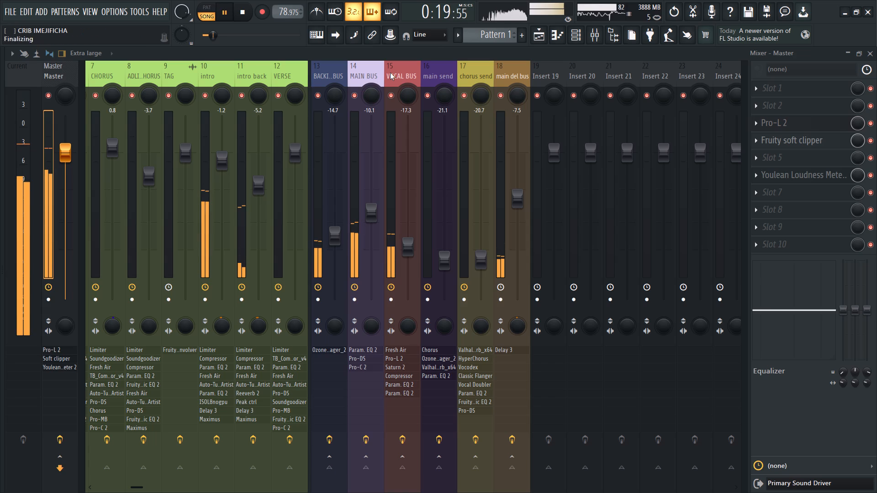
Mute and unmute the AUD-20251116-WA0002 mixer track to compare the playback with and without it.
scroll(390, 73, "up", 2)
scroll(390, 73, "down", 1)
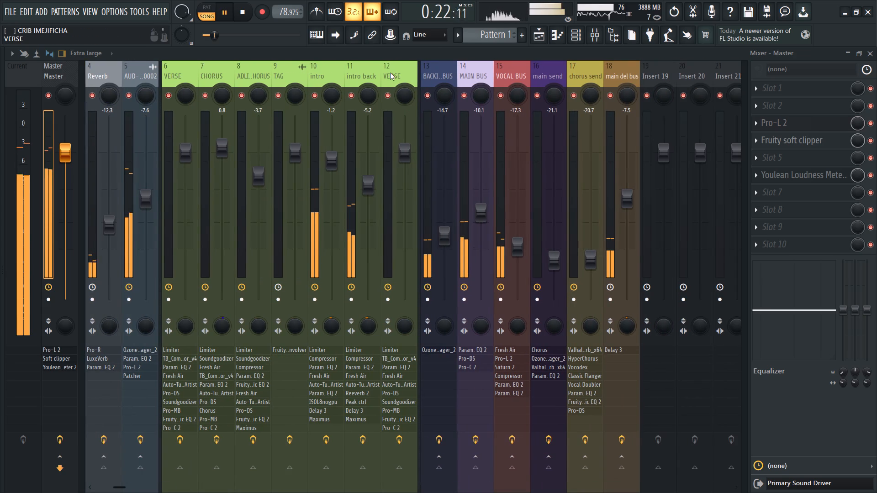
scroll(347, 74, "up", 1)
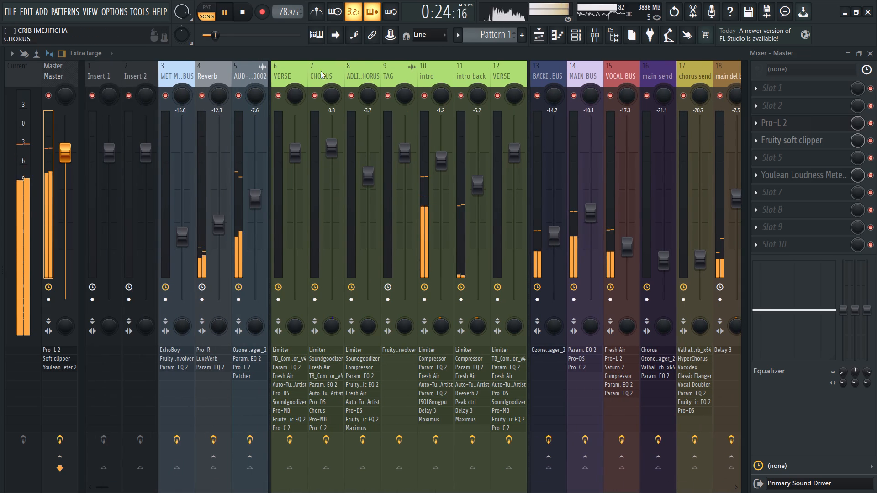
scroll(260, 72, "up", 2)
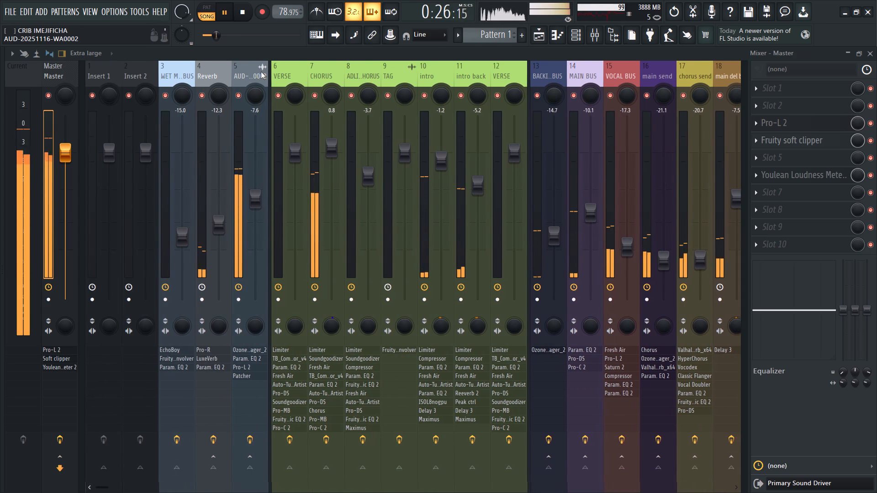
left_click(241, 96)
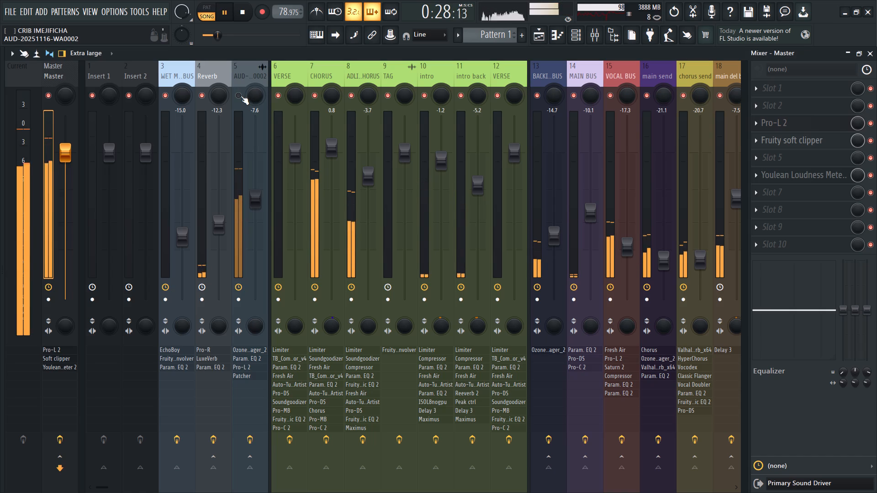
left_click(241, 96)
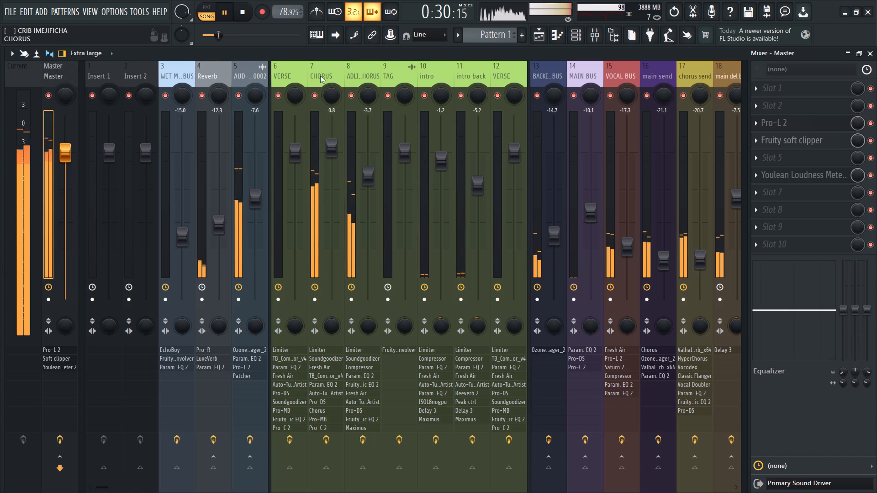
Select the CHORUS track, and mute and unmute the main del bus track to compare the sound.
left_click(315, 78)
scroll(316, 73, "down", 2)
left_click(503, 99)
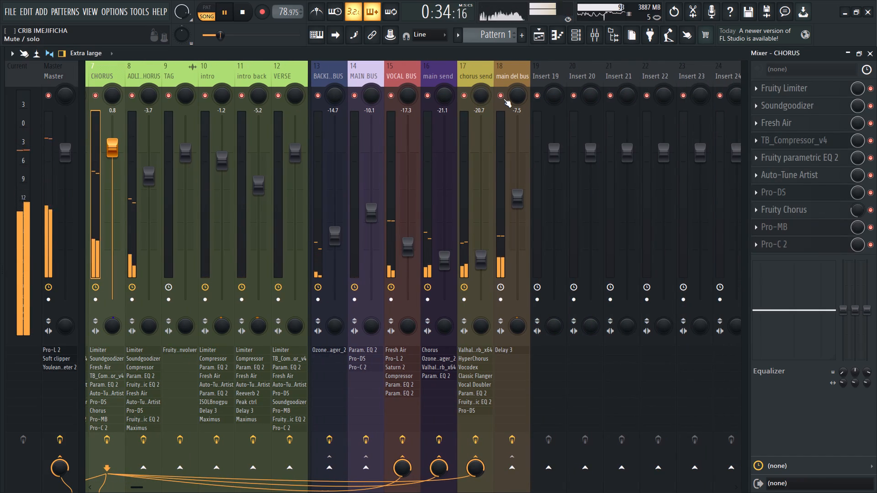
left_click(502, 97)
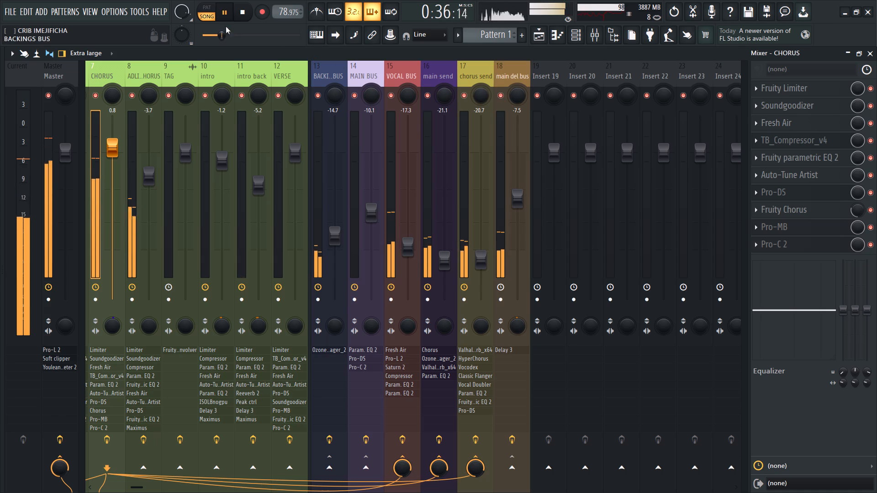
Close all plugin windows.
left_click(85, 16)
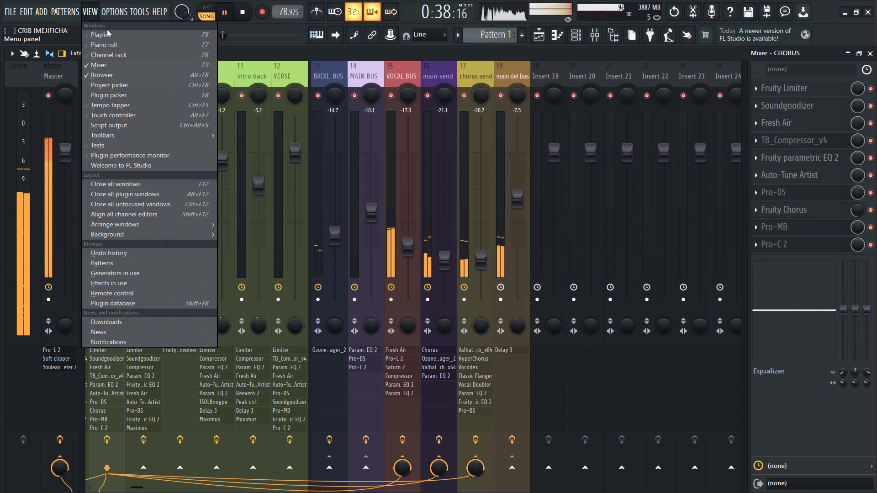
left_click(147, 196)
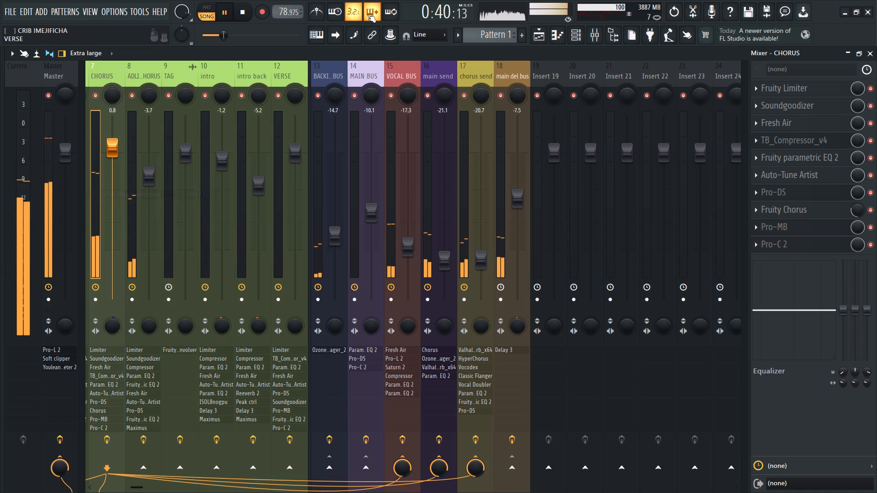
Show the playlist and examine the whole song arrangement across its tracks.
left_click(544, 46)
left_click(540, 39)
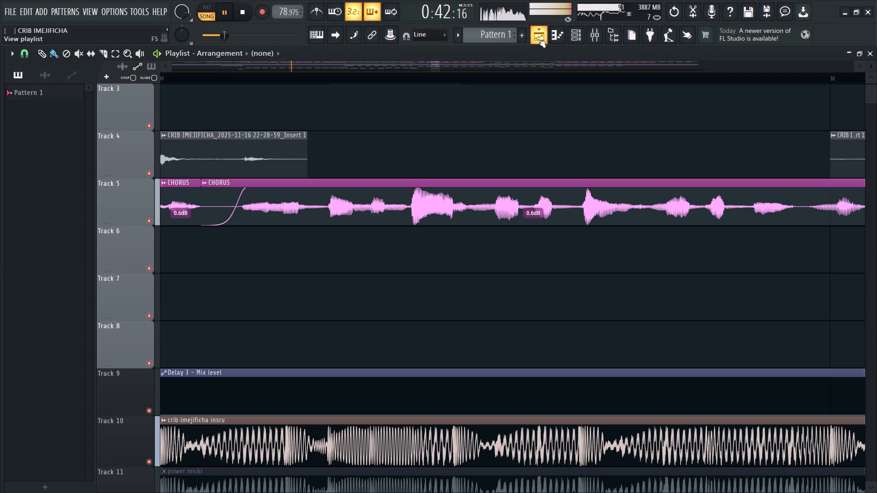
scroll(351, 269, "down", 18, "ctrl")
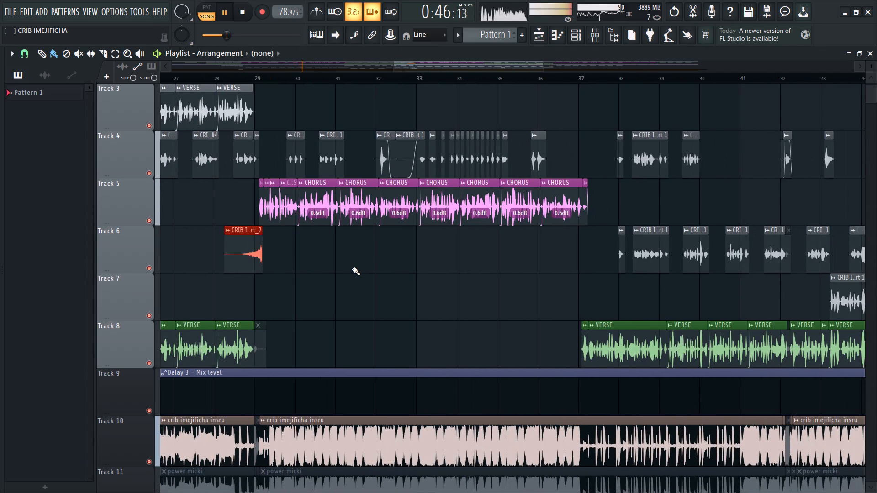
scroll(352, 269, "down", 8, "ctrl")
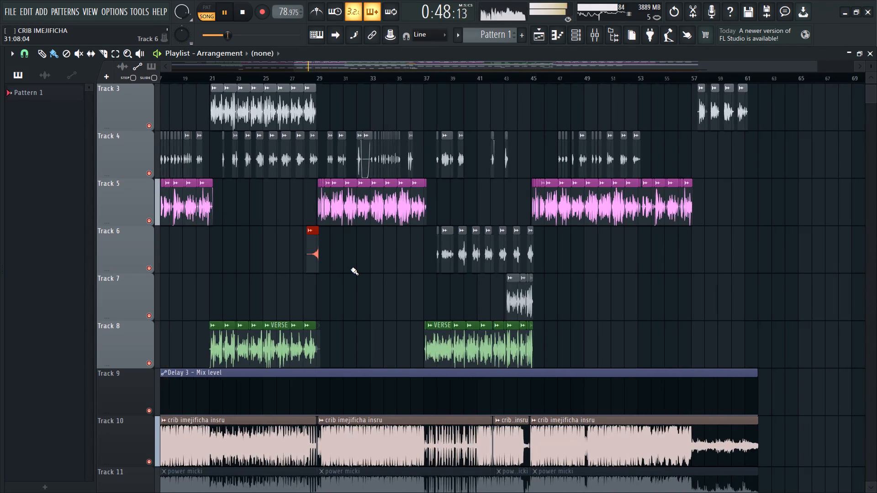
scroll(351, 269, "down", 2, "ctrl")
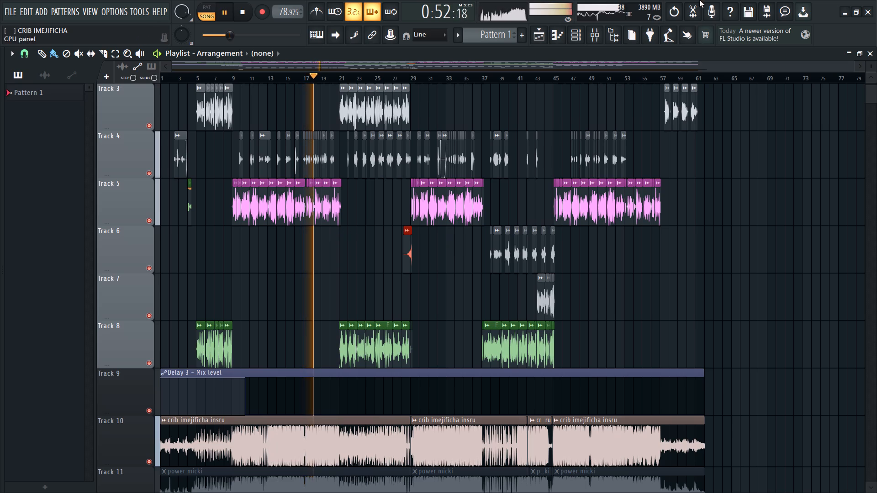
Return to the mixer and check the effects and routing of the main del bus and VOCAL BUS tracks.
left_click(592, 39)
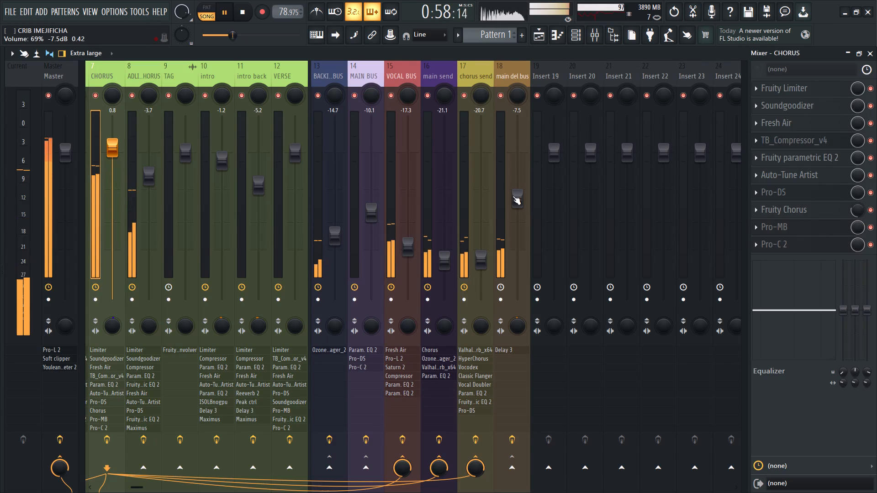
left_click(514, 84)
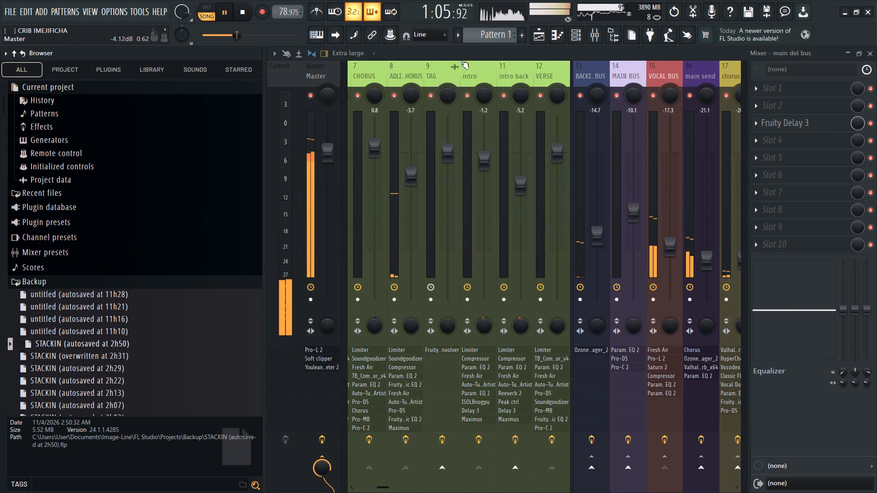
left_click(355, 76)
left_click(398, 75)
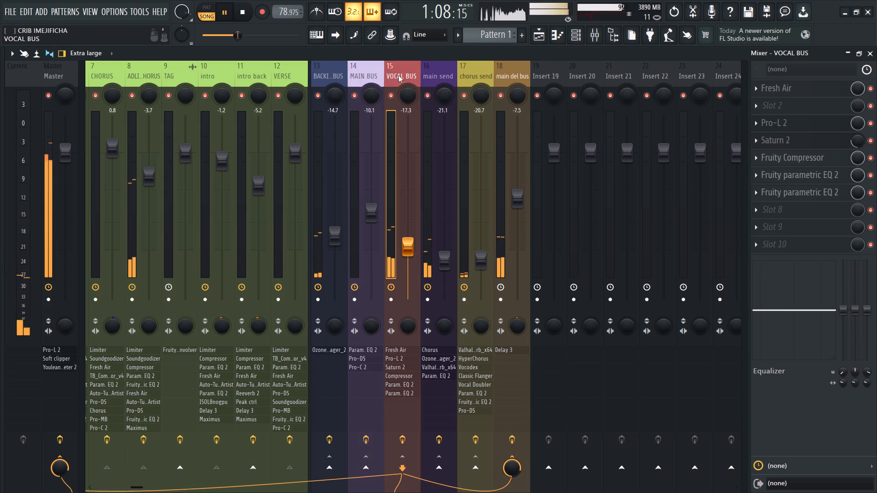
Set the dry output of Fruity Delay 3 on the main del bus track to 0% and close the plugin.
left_click(504, 77)
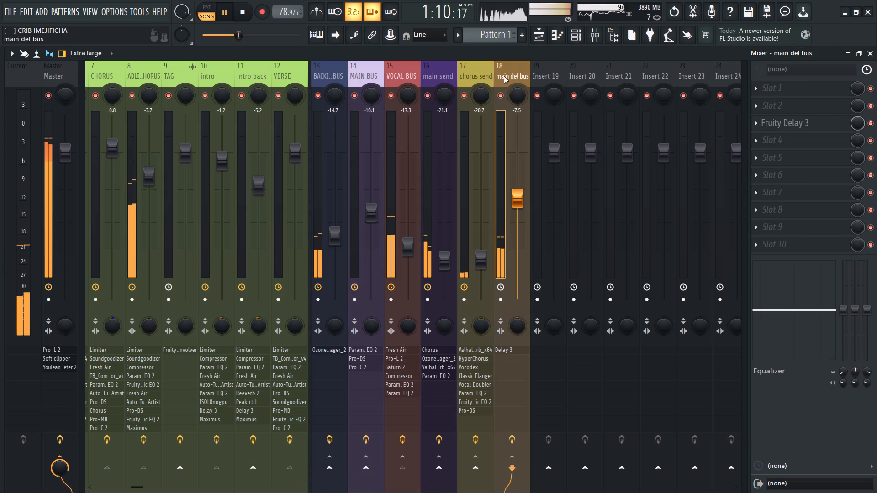
left_click(817, 122)
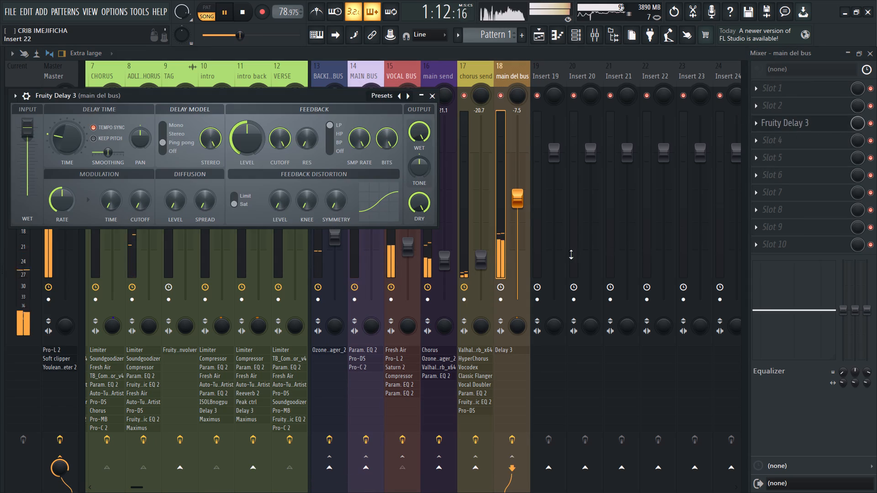
left_click_drag(425, 204, 413, 68)
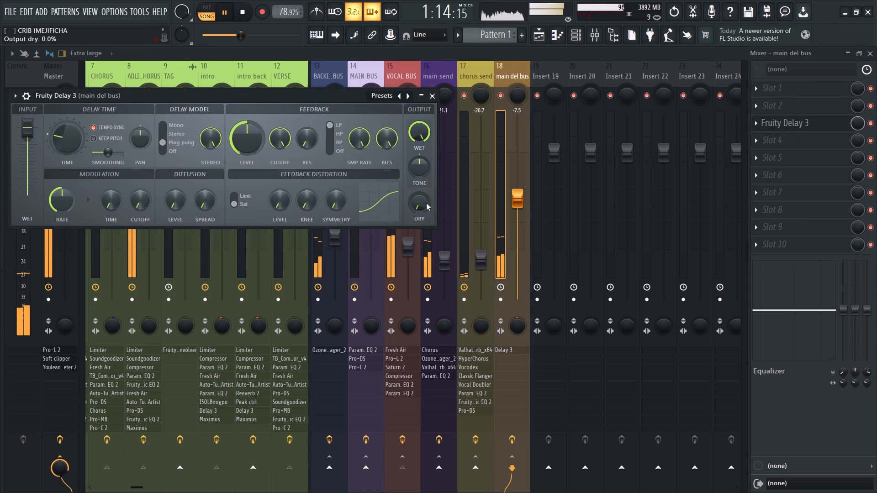
left_click(512, 69)
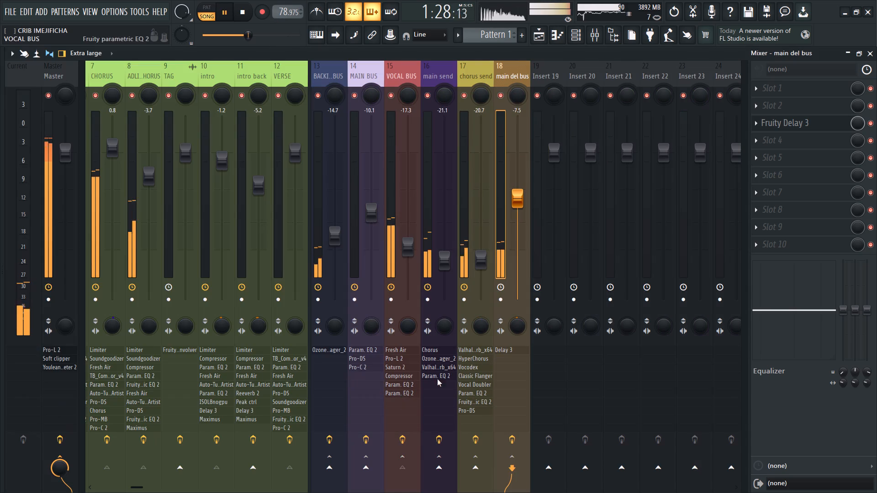
Bypass and re-enable the Master track's effects to compare the playback.
left_click(72, 434)
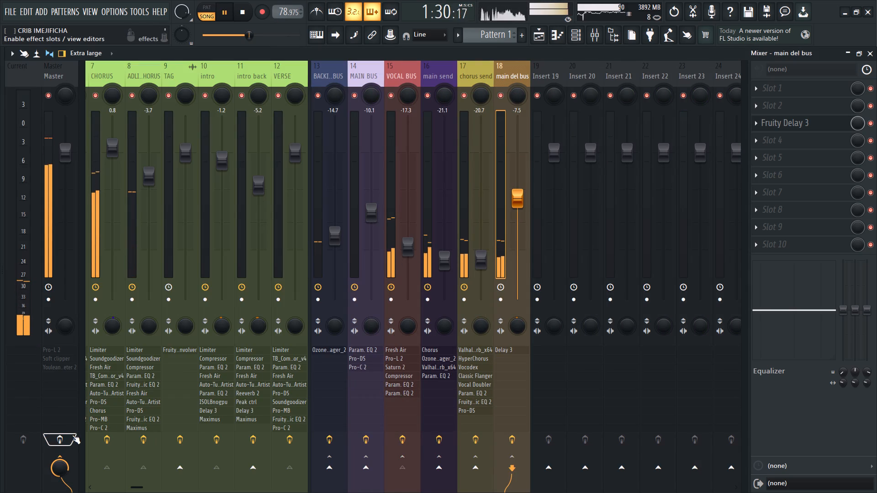
left_click(72, 435)
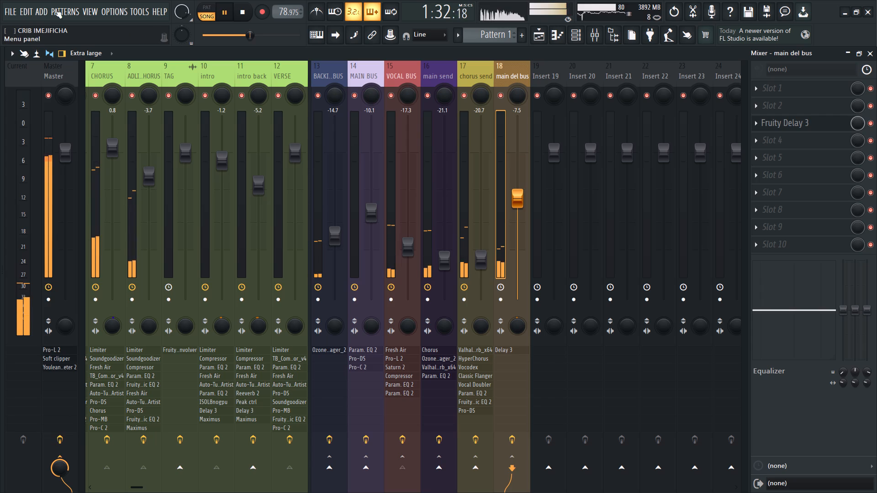
Select the Master track and switch its Youlean Loudness Meter off and on again to compare.
left_click(45, 77)
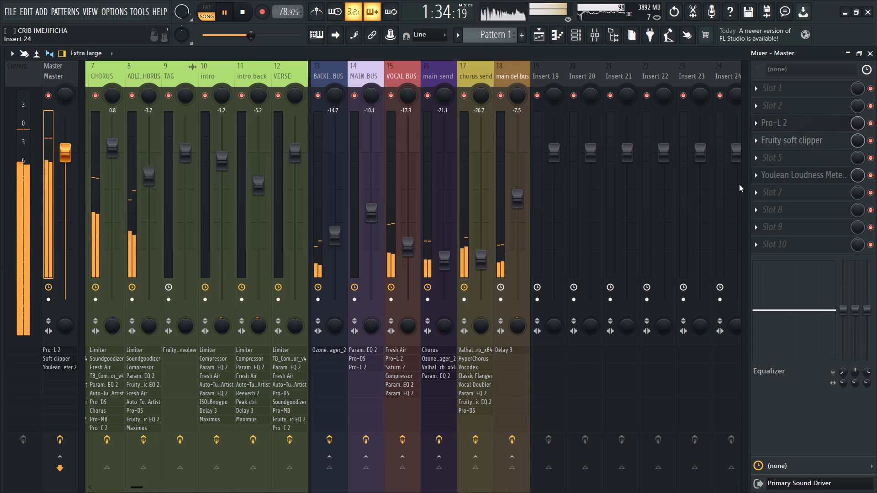
left_click(869, 176)
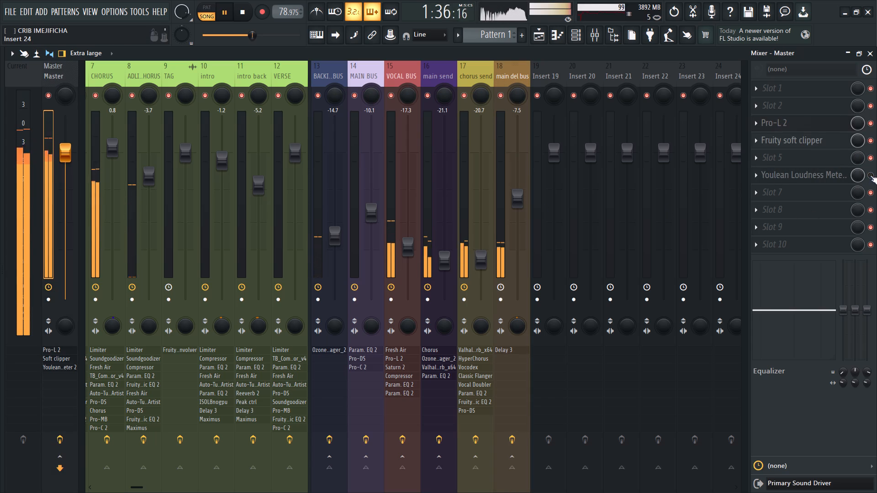
left_click(873, 179)
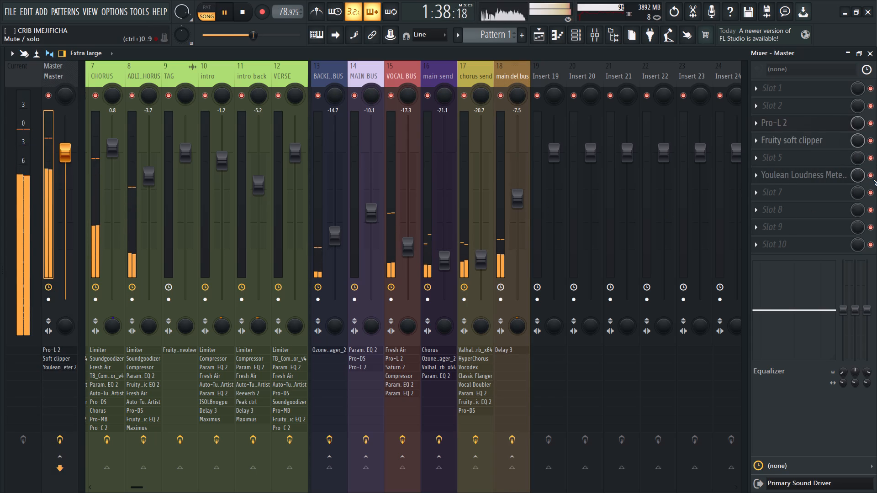
Disable all effects on the Master track.
left_click(63, 439)
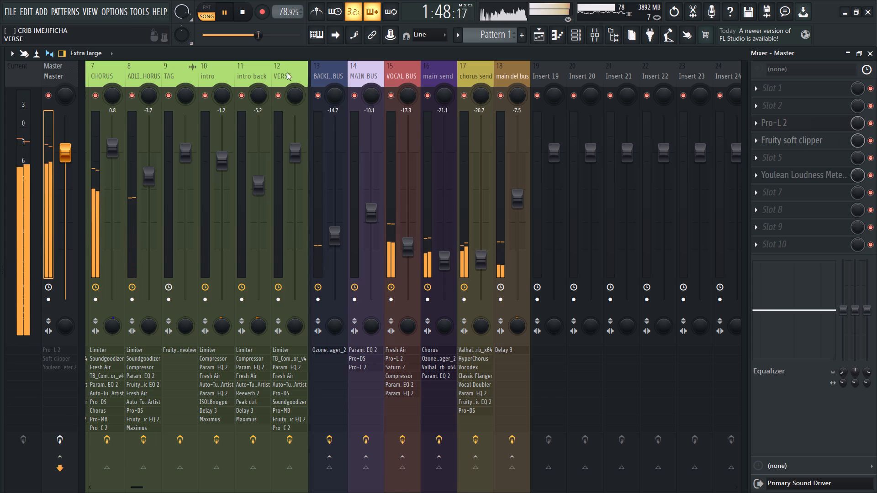
Mute the AUD-20251116-WA0002 mixer track.
scroll(287, 73, "up", 1)
scroll(197, 70, "up", 1)
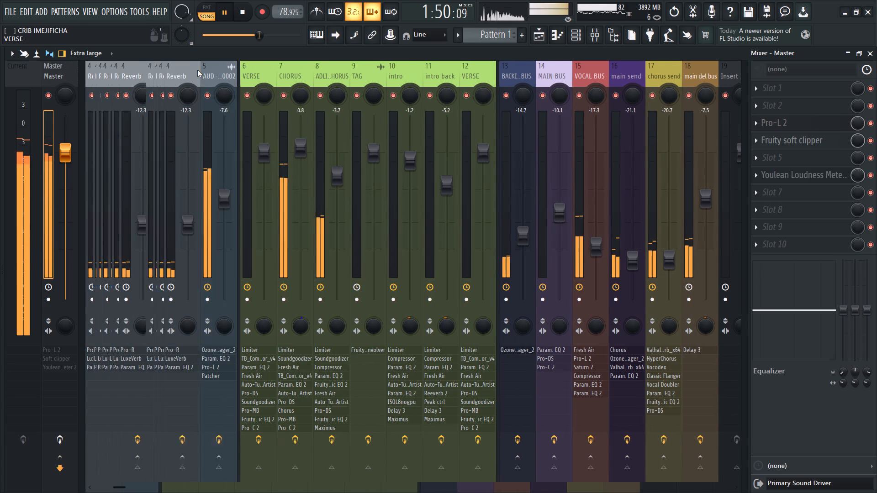
scroll(197, 70, "up", 1)
left_click(240, 96)
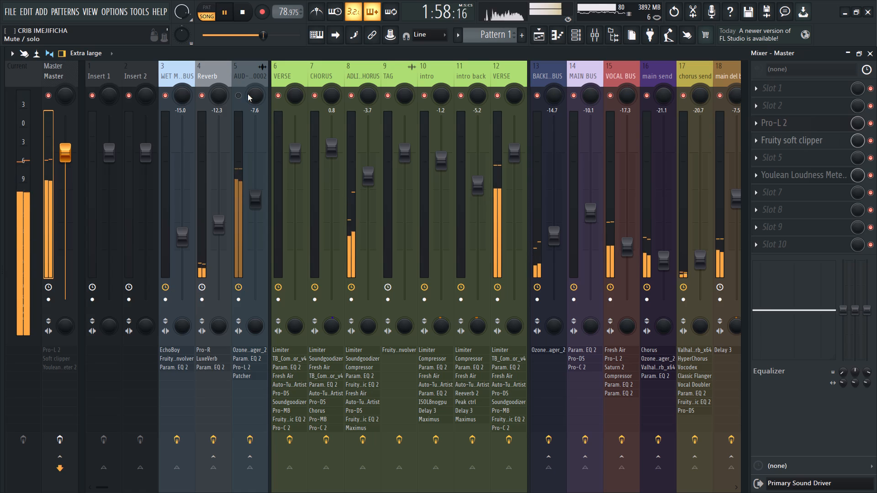
Raise the main del bus mixer track's volume to about -6.4 dB.
scroll(326, 64, "down", 2)
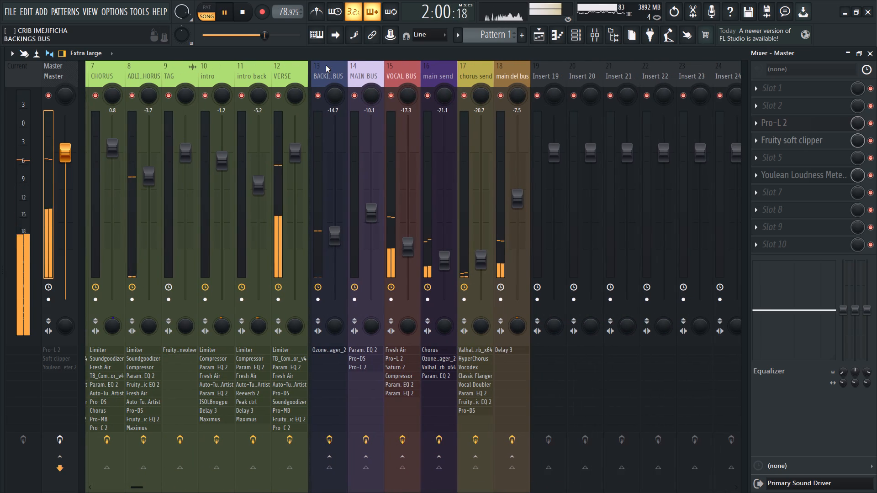
left_click_drag(519, 204, 519, 203)
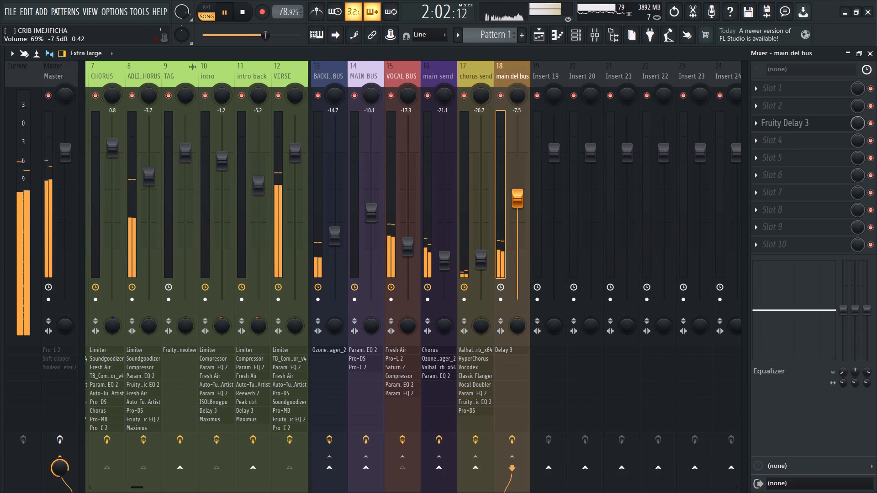
left_click_drag(519, 203, 519, 198)
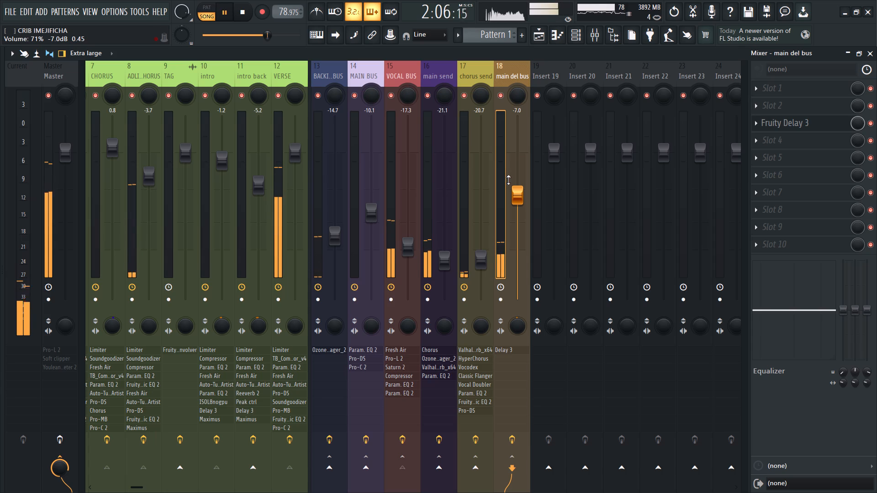
left_click_drag(523, 197, 524, 190)
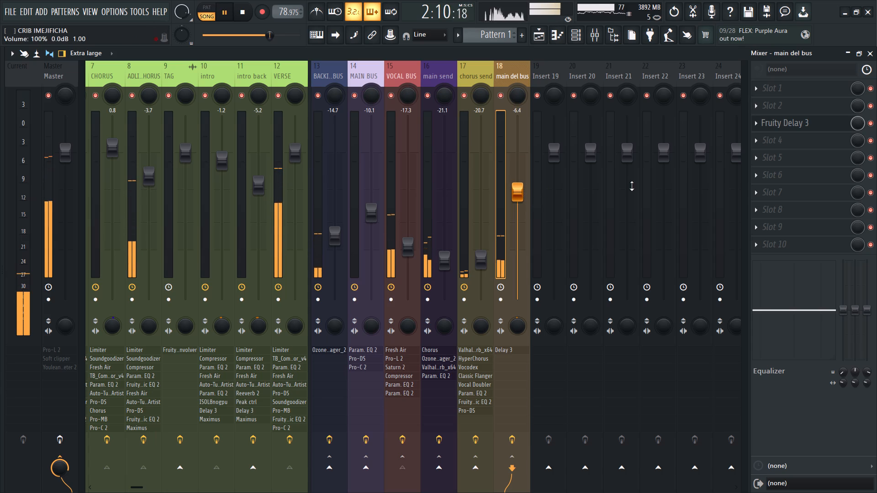
left_click(507, 74)
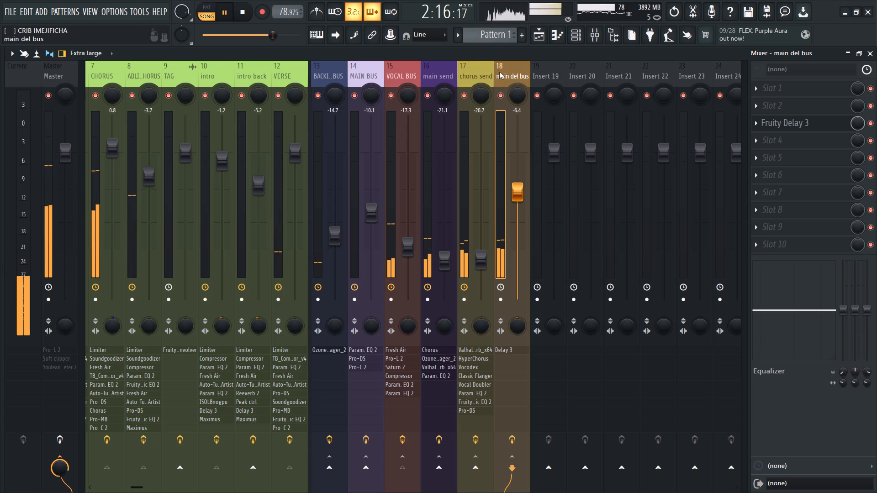
Unmute the AUD-20251116-WA0002 mixer track.
scroll(498, 70, "up", 4)
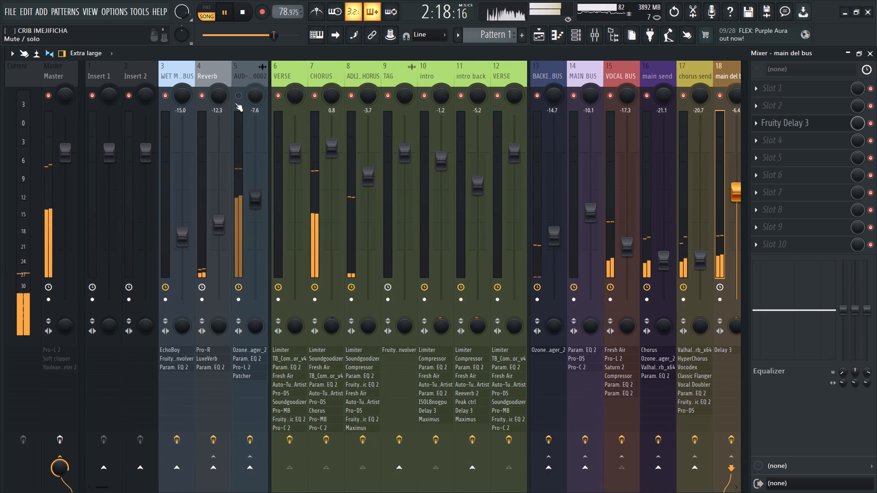
left_click(240, 97)
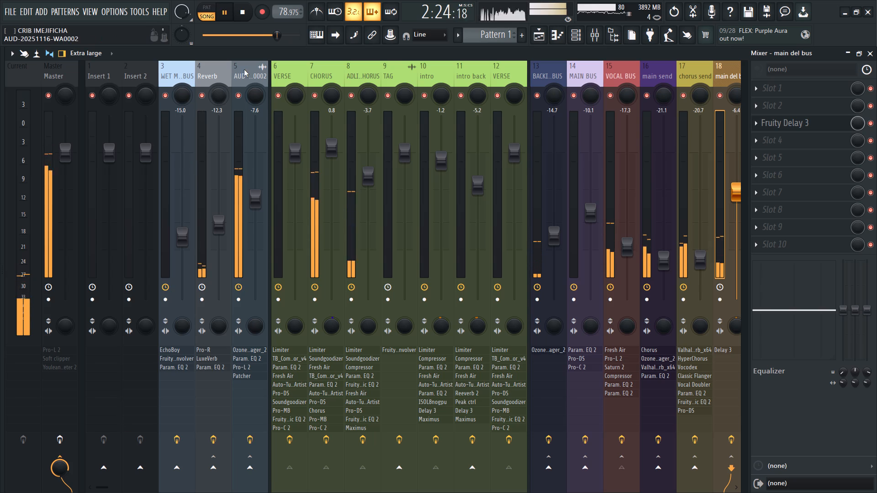
Stop playback and play the song again from the beginning.
double_click(247, 11)
left_click(228, 18)
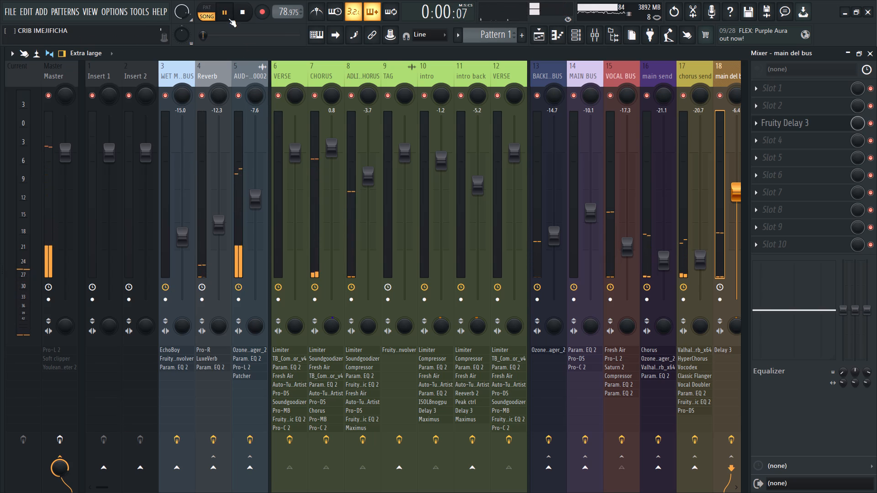
Re-enable all effects on the Master track.
left_click(51, 443)
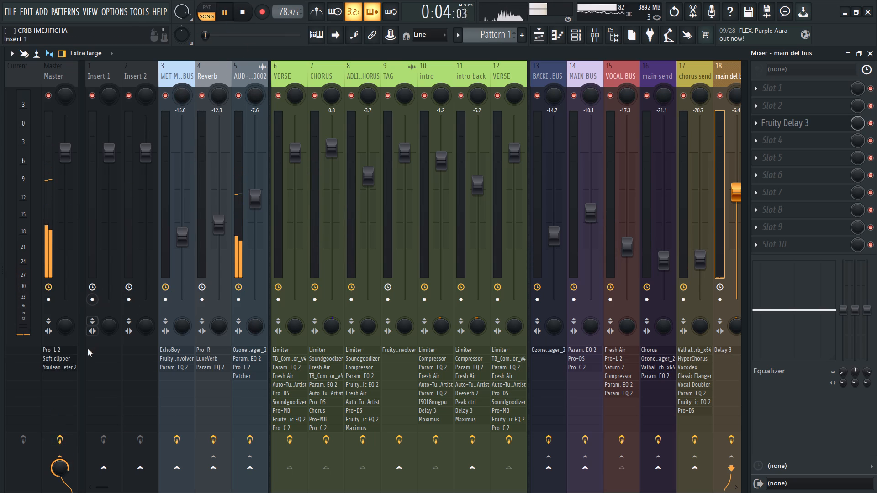
Close all plugin windows.
left_click(93, 11)
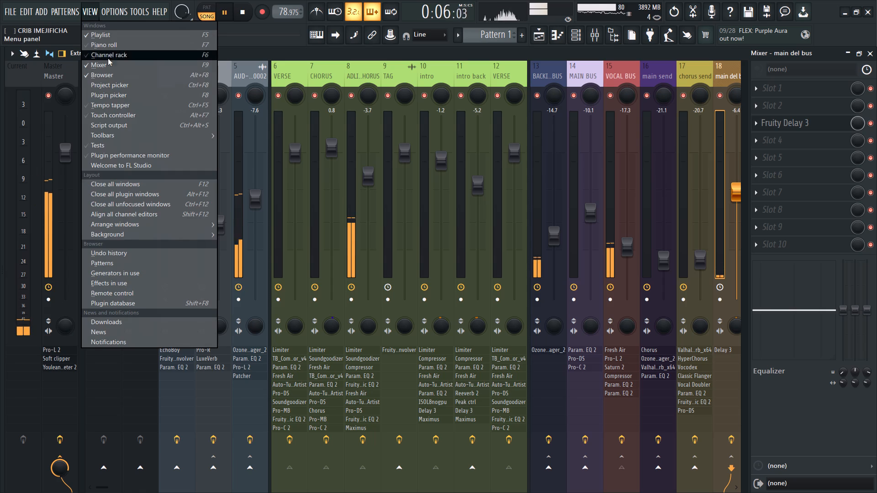
left_click(146, 192)
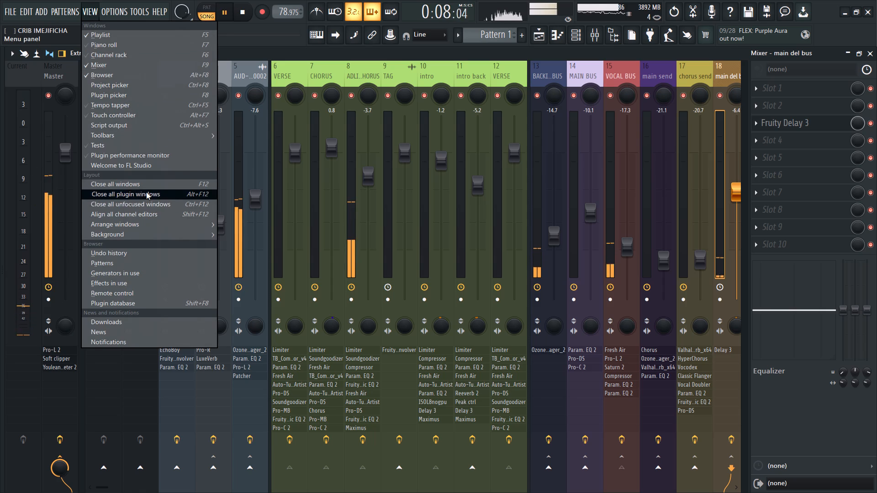
Show the playlist arrangement and restart the song from the beginning to listen to the intro.
left_click(539, 37)
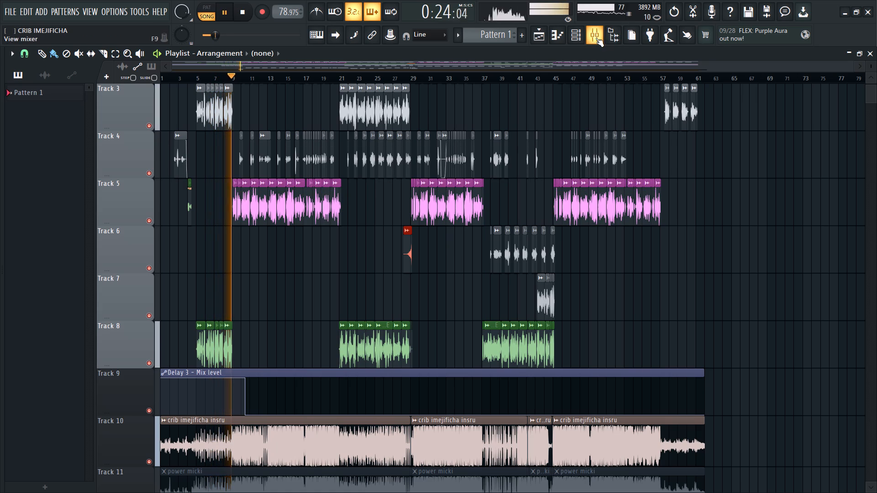
key("space")
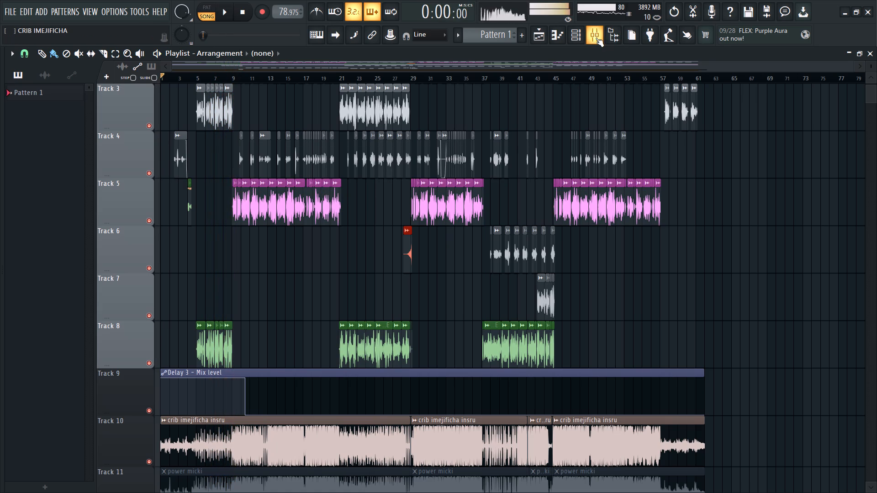
key("space")
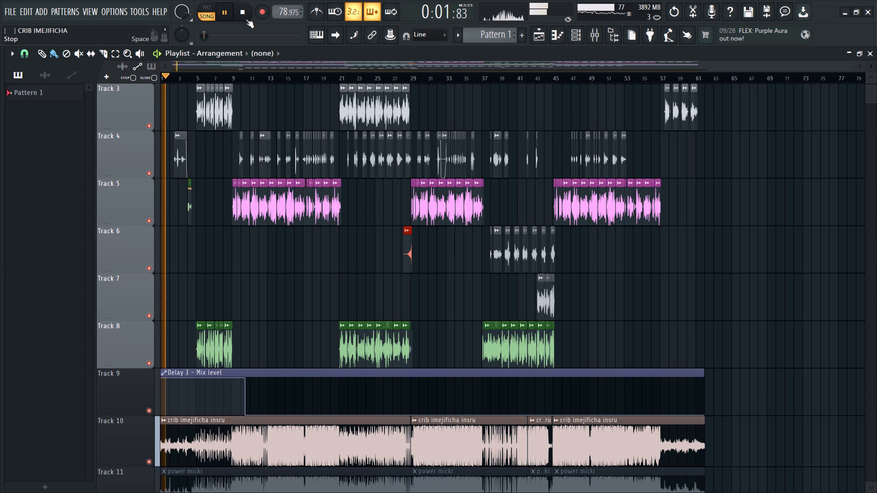
double_click(246, 19)
key("space")
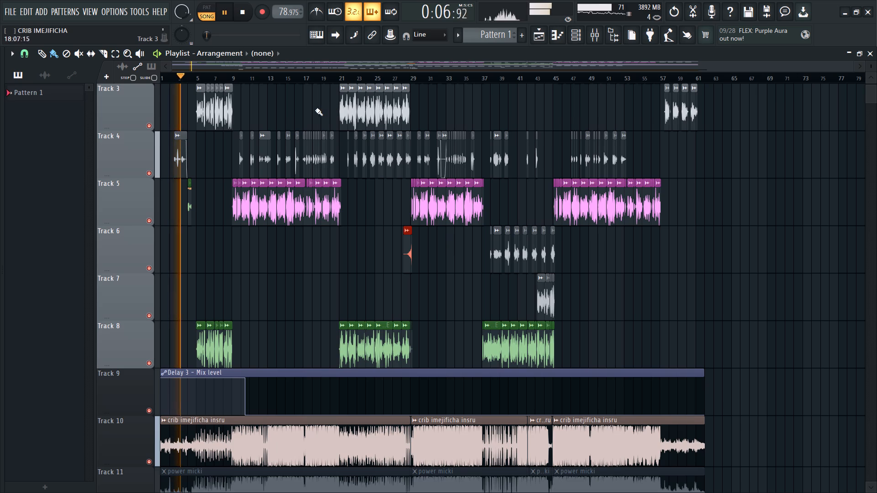
Return to the mixer and select the VERSE track on insert 12 to view its effects.
left_click(599, 38)
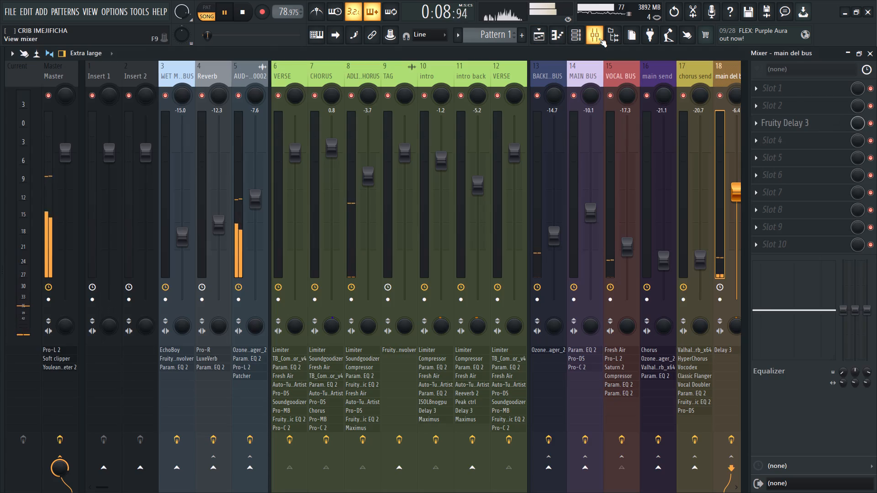
left_click(524, 76)
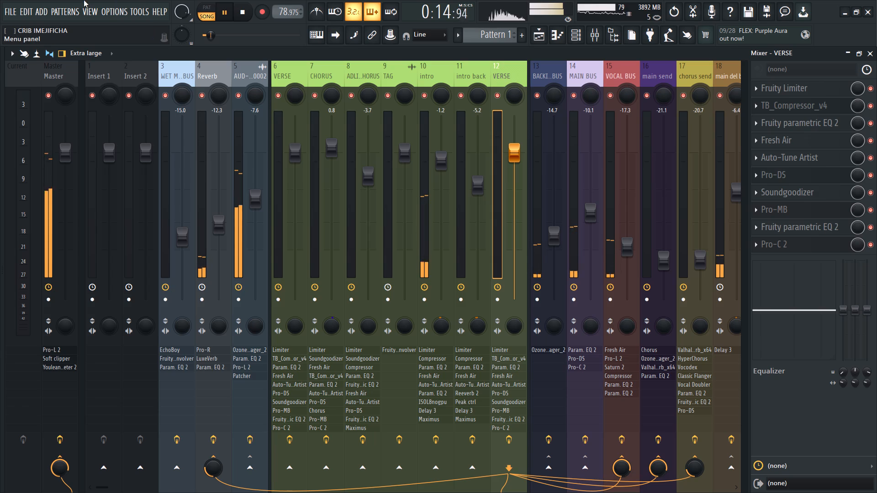
Review the audio settings and the project info, then close the settings.
left_click(119, 18)
left_click(130, 47)
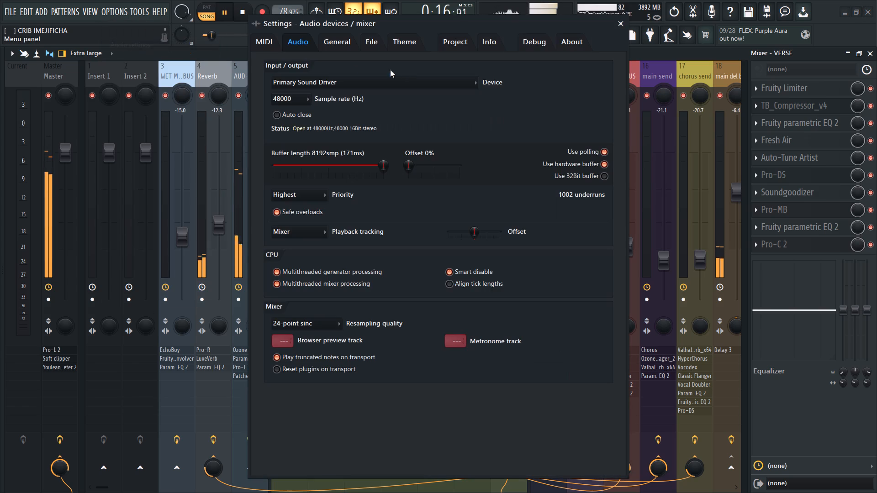
left_click(489, 46)
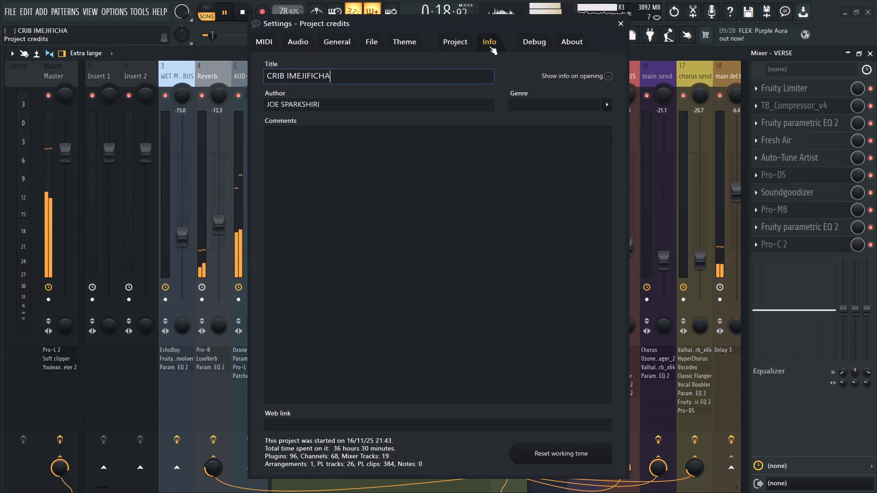
left_click(621, 25)
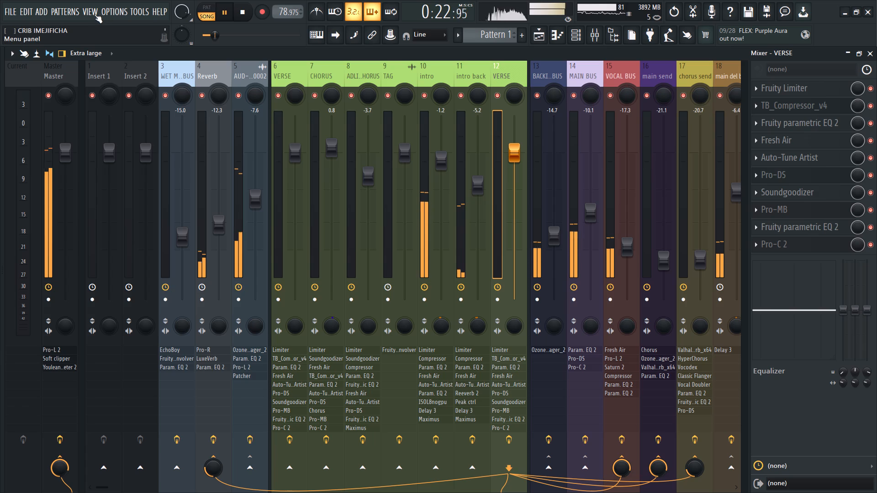
Return to the playlist and play the song from just before bar 57.
left_click(540, 46)
left_click(538, 38)
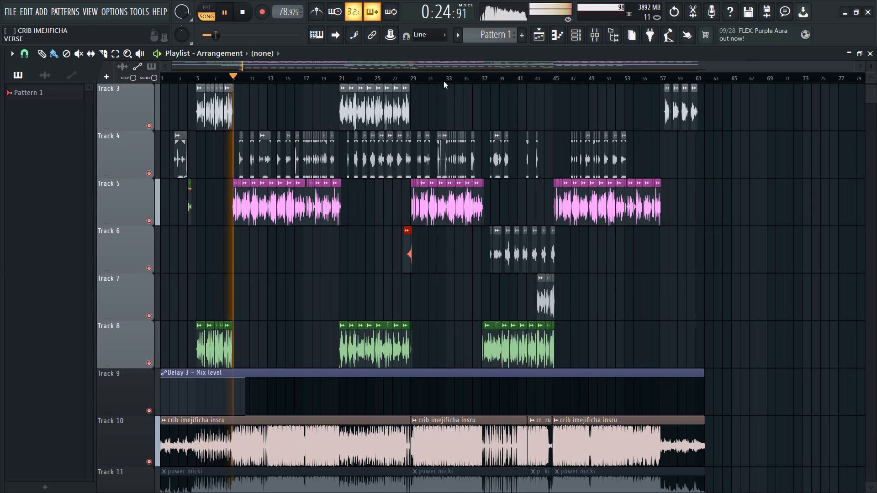
key("space")
left_click(656, 75)
key("space")
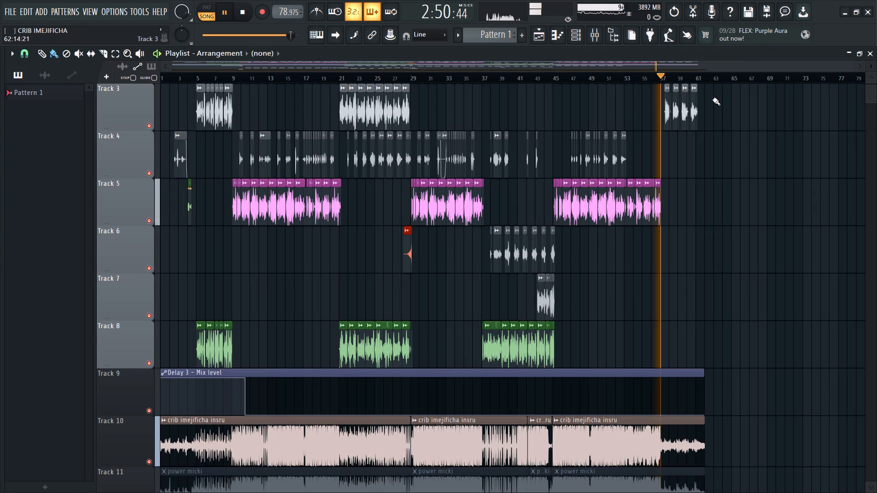
Create an automation clip for the main del bus mixer track's volume.
scroll(705, 139, "up", 4, "ctrl")
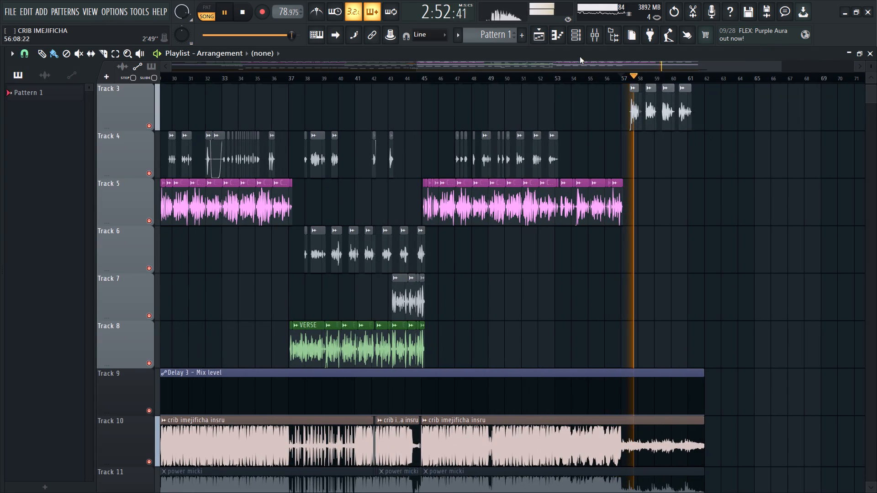
left_click(602, 37)
scroll(590, 71, "down", 1)
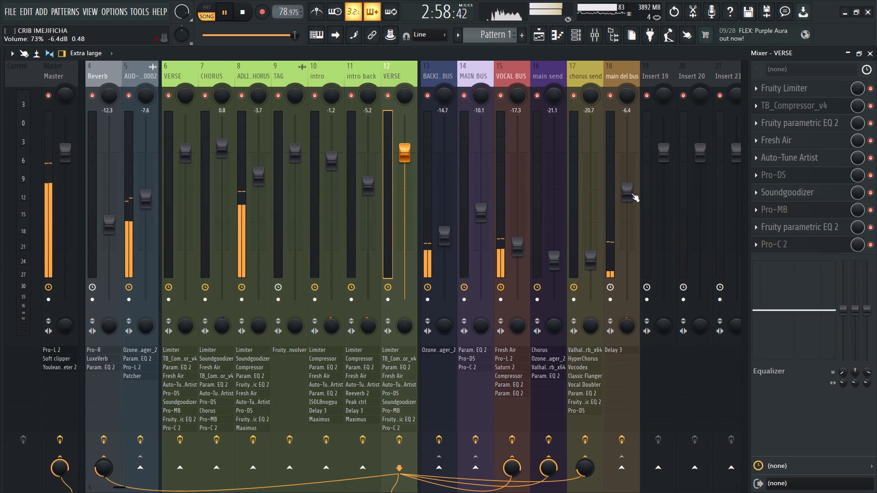
right_click(631, 193)
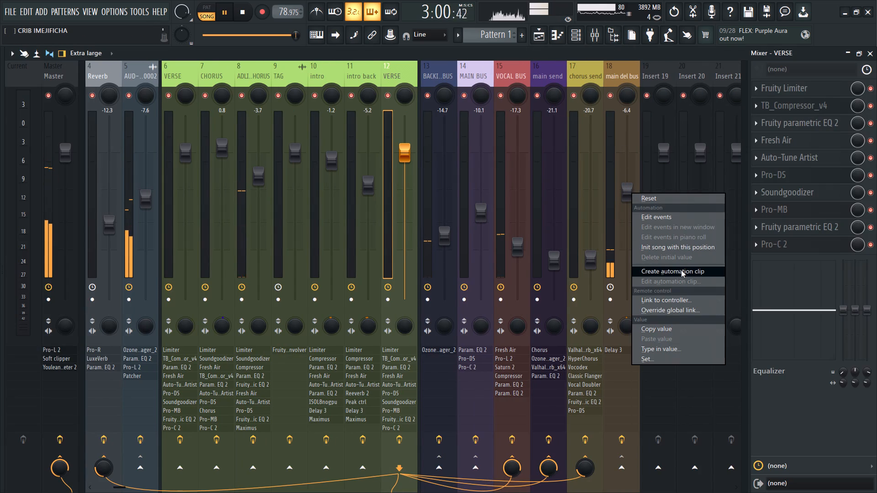
left_click(680, 273)
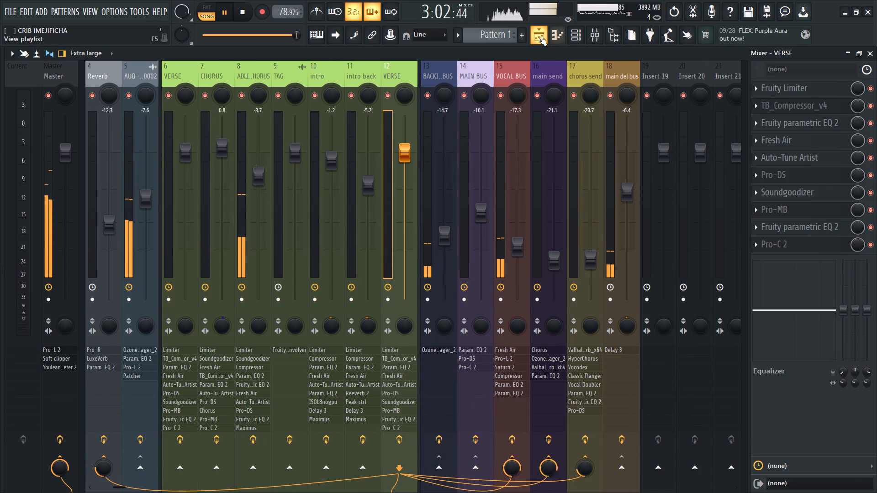
Move the main del bus volume automation clip on Track 27 so it starts at bar 1.
left_click(538, 37)
scroll(500, 233, "down", 3, "ctrl")
scroll(557, 241, "down", 4)
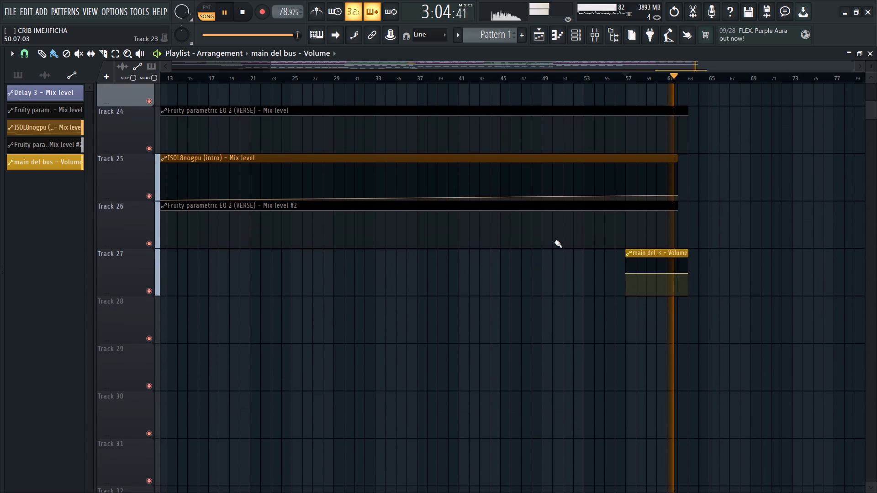
scroll(552, 241, "down", 4)
scroll(650, 113, "up", 2)
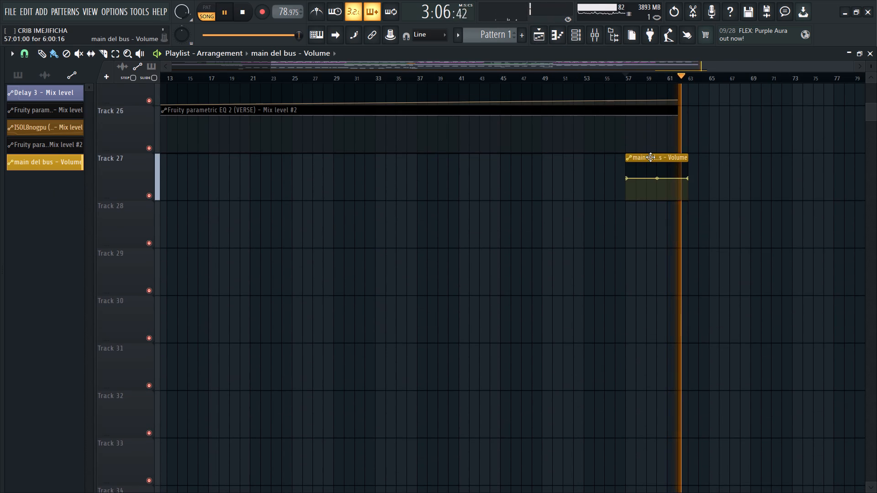
left_click_drag(650, 157, 138, 168)
scroll(212, 179, "down", 5, "ctrl")
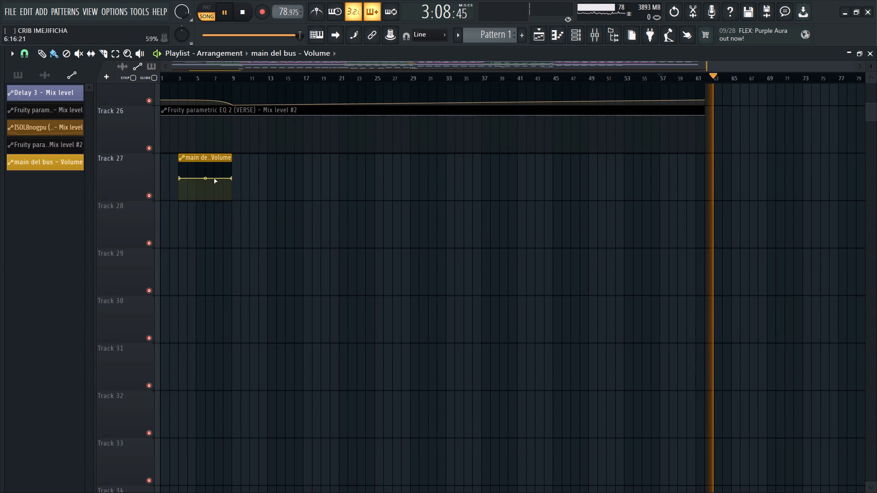
scroll(214, 178, "down", 4, "ctrl")
left_click_drag(211, 153, 175, 150)
left_click_drag(202, 156, 157, 157)
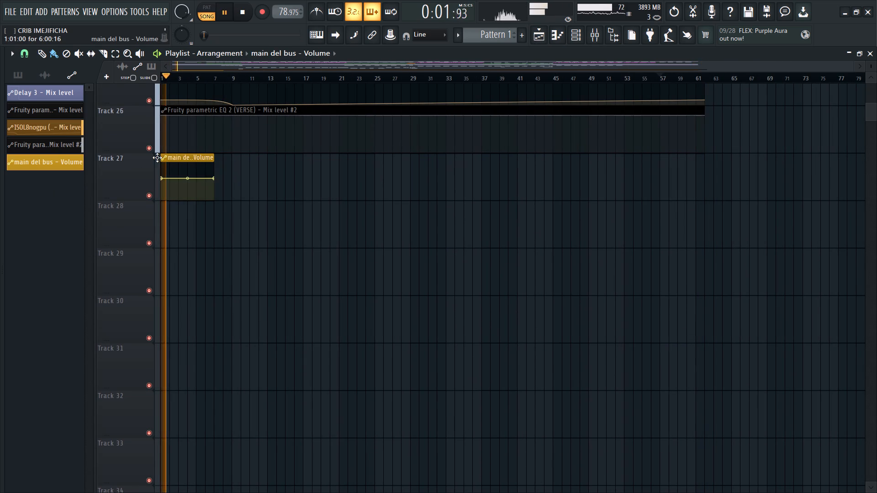
left_click_drag(157, 157, 157, 157)
Extend the main del bus volume automation clip to the song's end near bar 62, with the last point almost level with the first.
left_click_drag(211, 178, 524, 173)
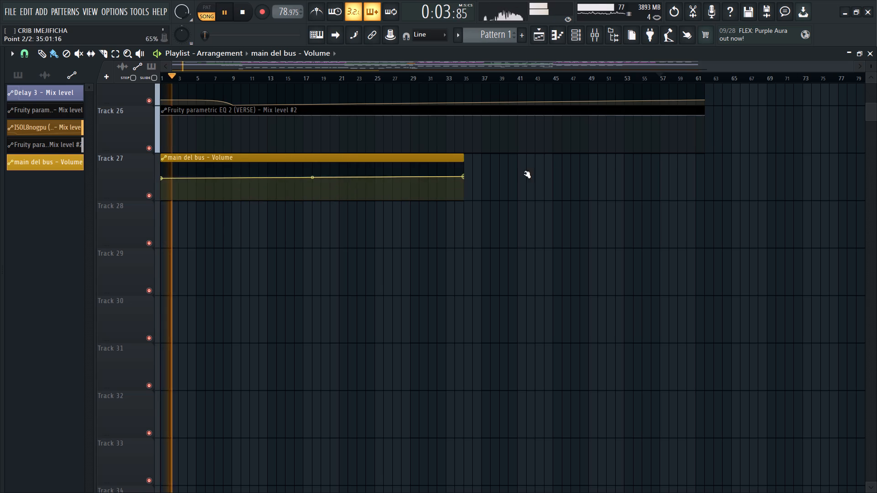
left_click_drag(524, 173, 698, 168)
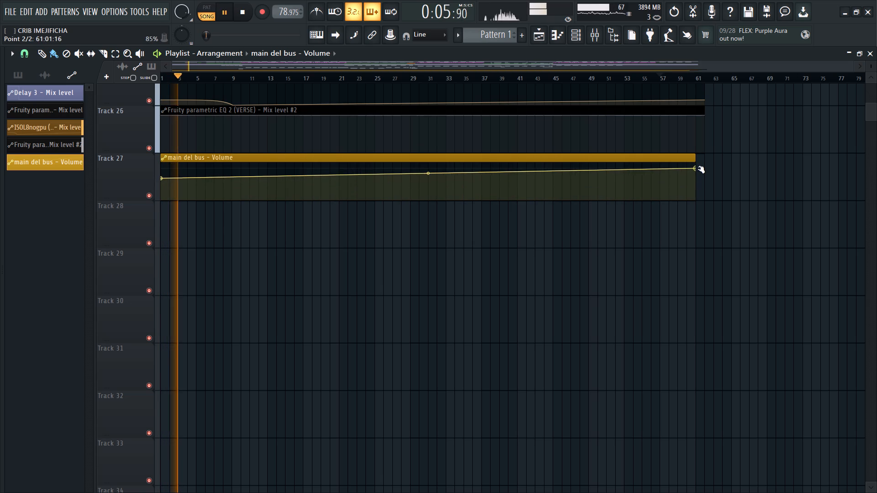
left_click_drag(698, 168, 701, 178)
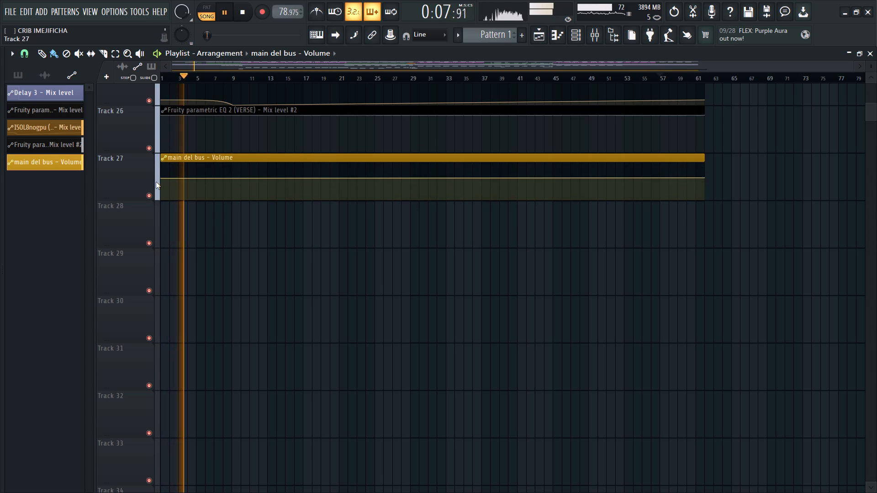
Copy the 59% value of the main del bus volume clip's first point to its last point.
right_click(162, 182)
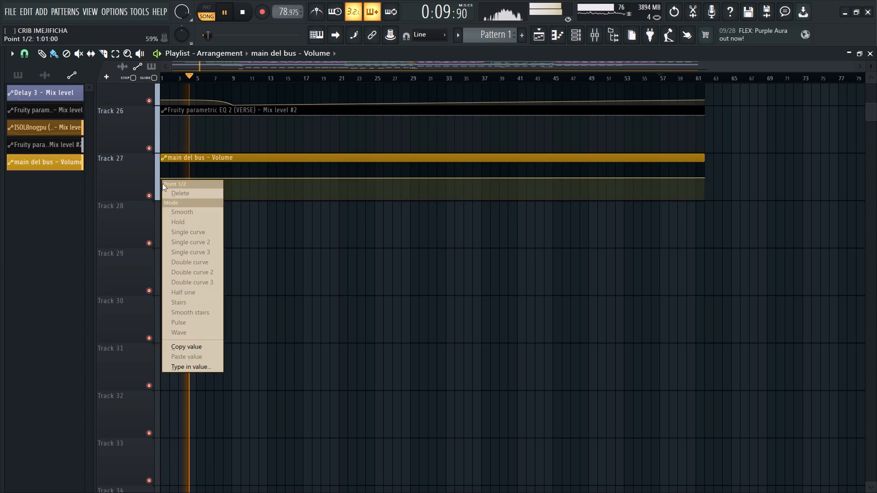
left_click(200, 351)
scroll(598, 319, "down", 3, "ctrl")
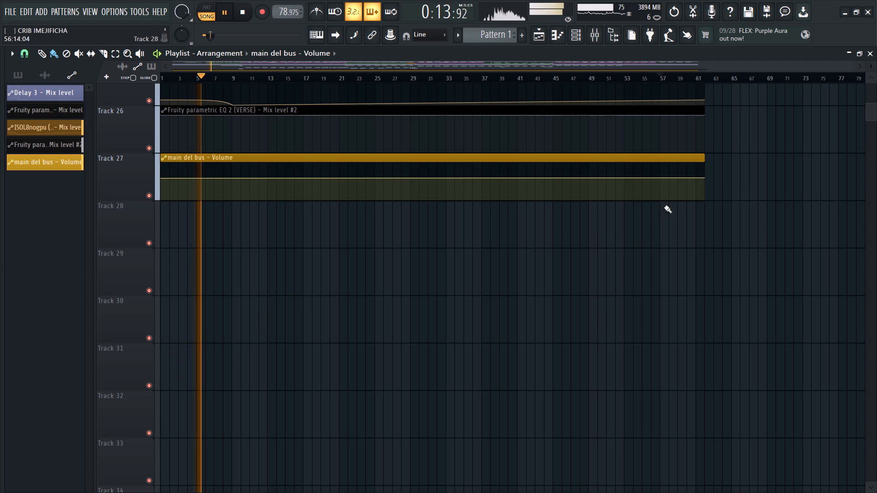
right_click(703, 177)
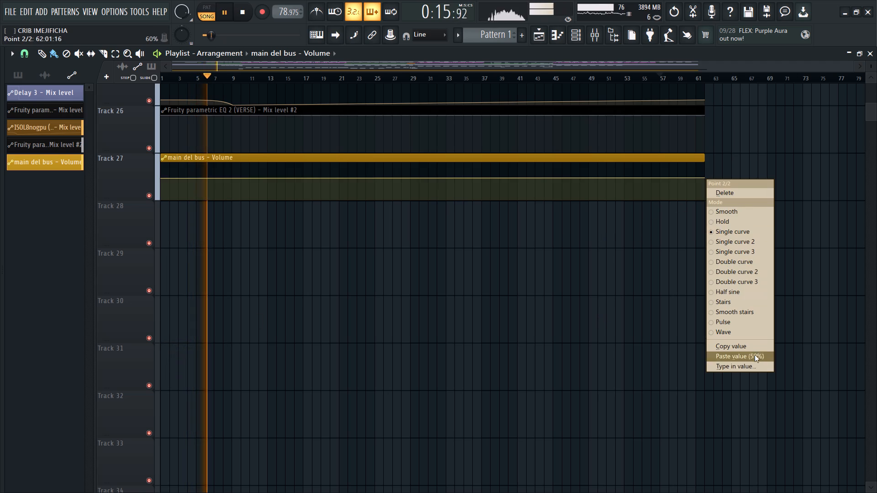
left_click(755, 358)
Look over the playlist tracks and play the song from about bar 37.
scroll(686, 246, "down", 4, "ctrl")
scroll(670, 215, "up", 3)
scroll(725, 188, "up", 11)
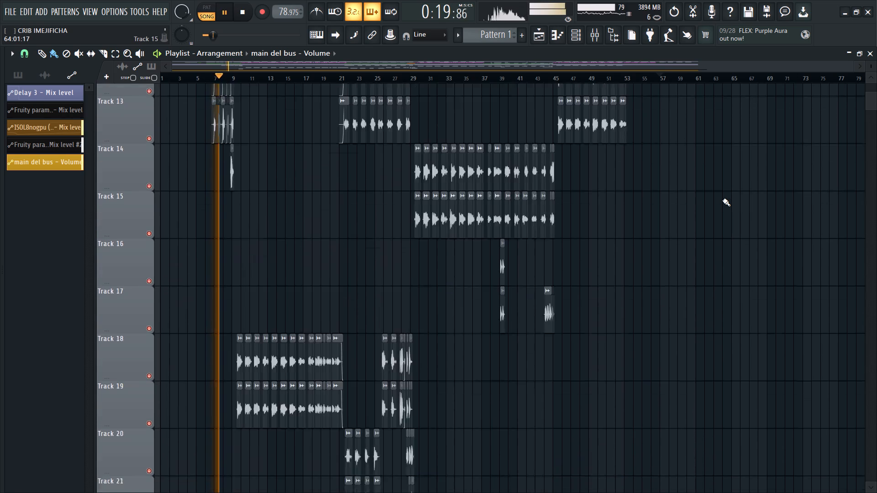
scroll(723, 200, "up", 3)
scroll(722, 199, "down", 8)
scroll(605, 163, "up", 7)
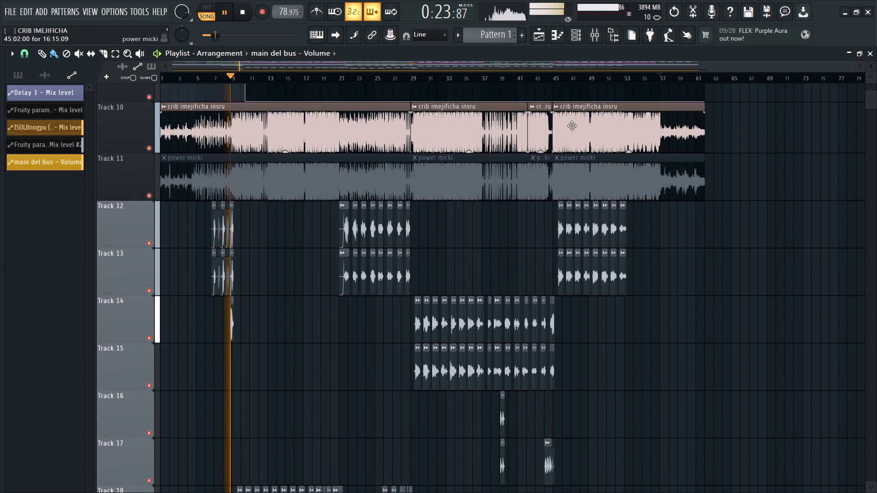
key("space")
left_click(482, 79)
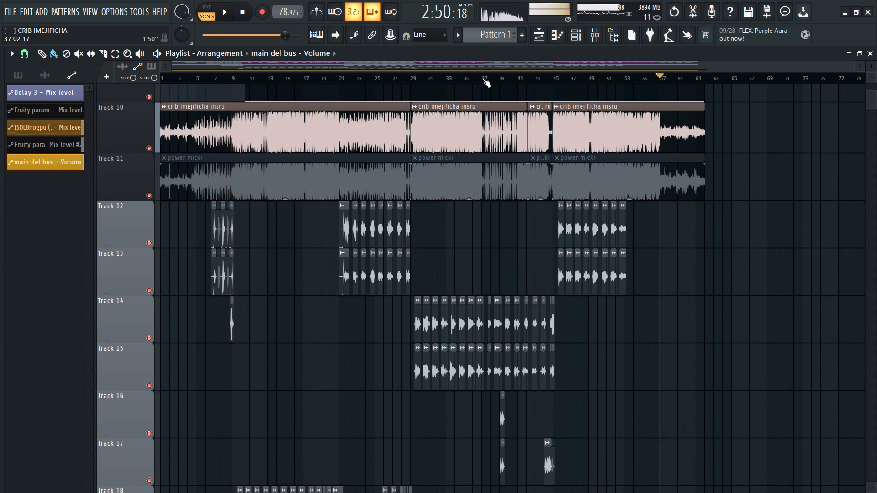
key("space")
scroll(555, 350, "down", 2)
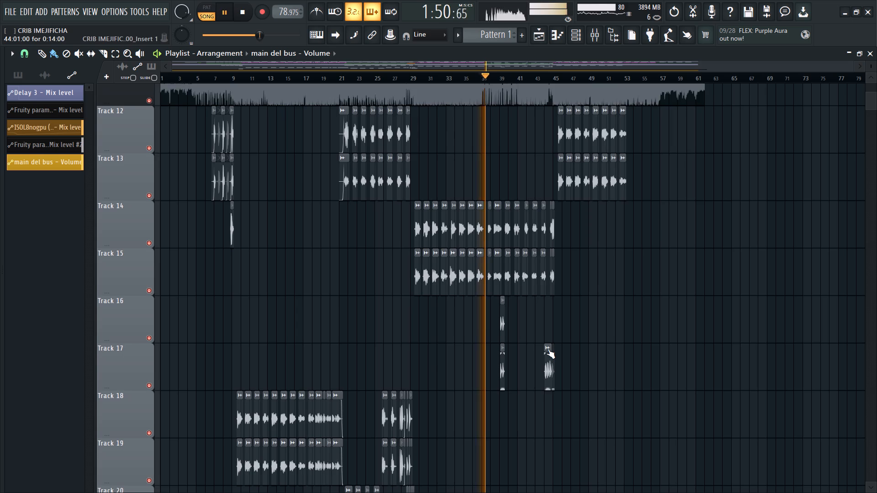
scroll(536, 346, "down", 2)
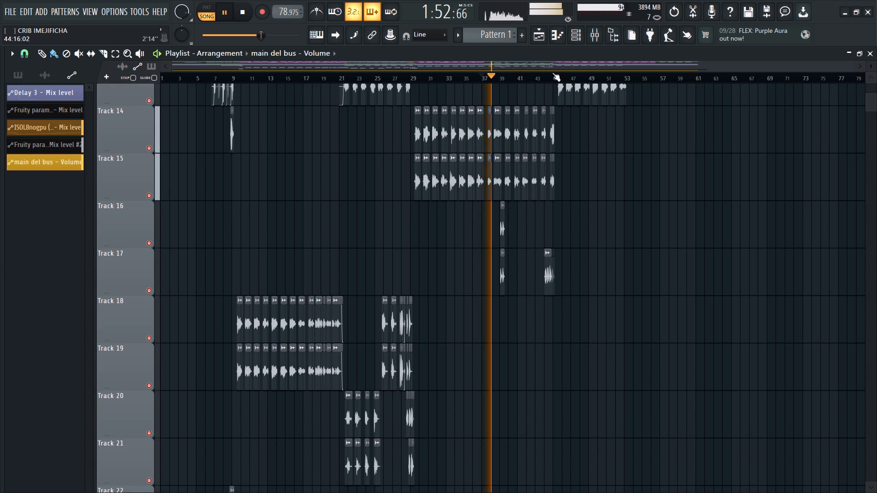
Play the song from bar 45 and again from bar 51, examining the tracks up to the song's end.
left_click(553, 72)
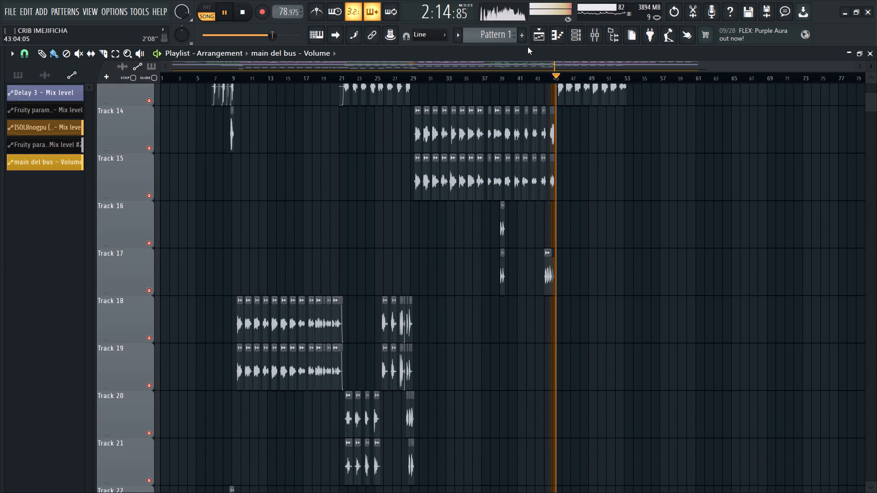
scroll(592, 229, "down", 3)
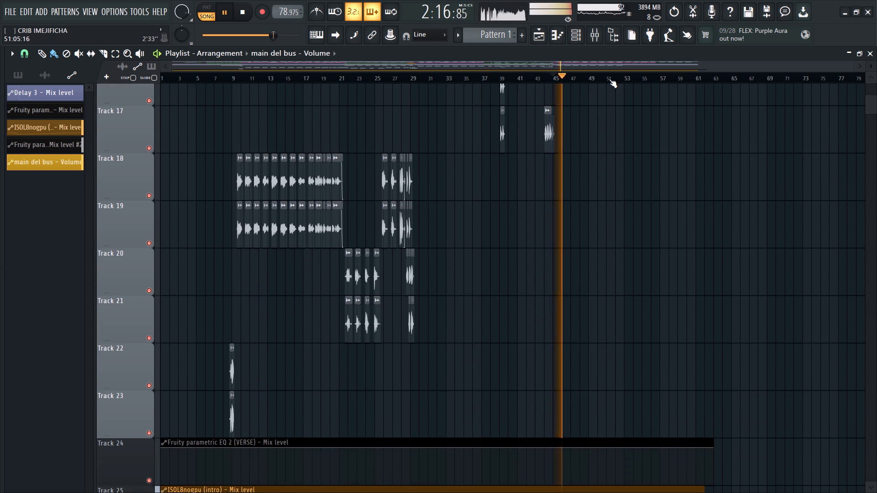
left_click(609, 79)
scroll(642, 250, "down", 3)
scroll(650, 335, "down", 2)
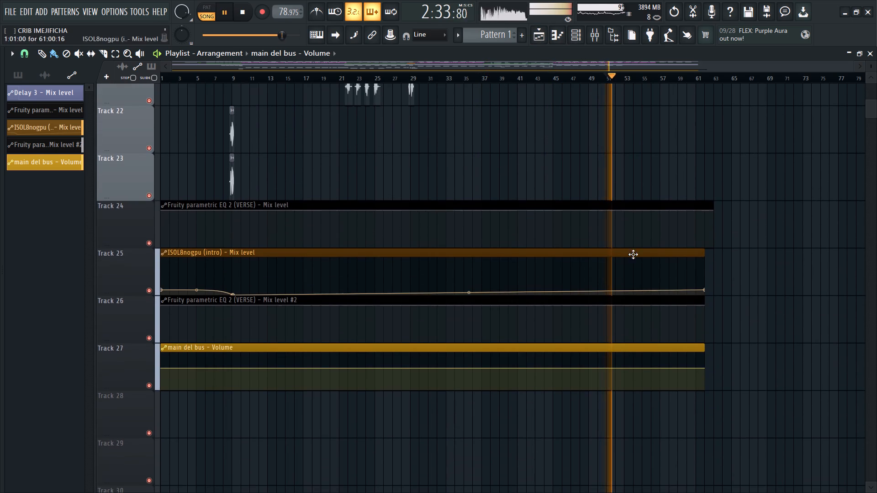
scroll(676, 362, "up", 3, "ctrl")
scroll(697, 350, "up", 6)
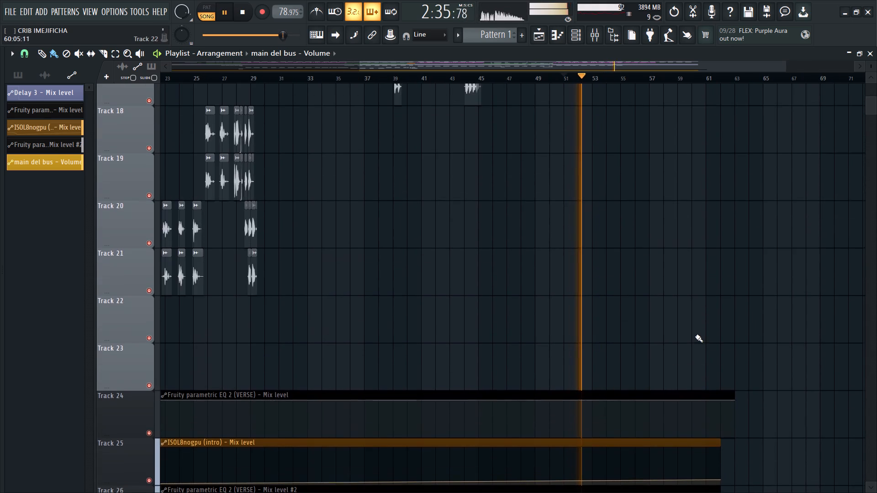
scroll(695, 336, "up", 11)
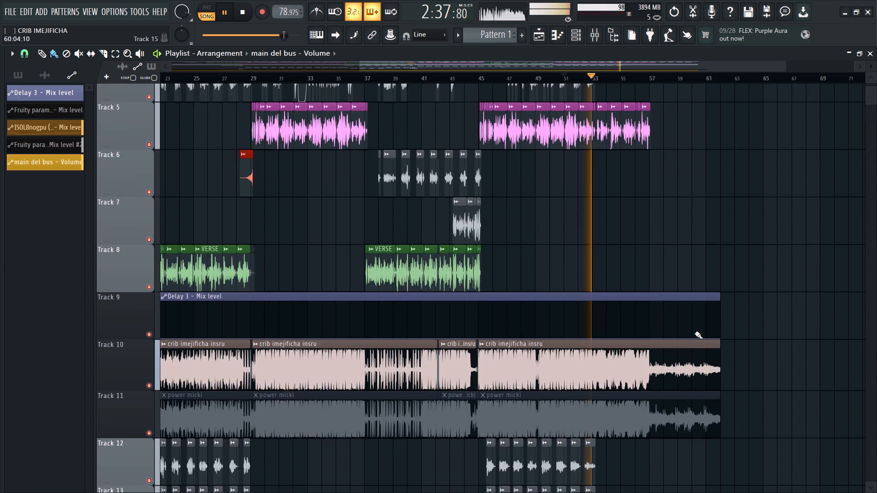
scroll(695, 333, "up", 4)
scroll(673, 336, "down", 6)
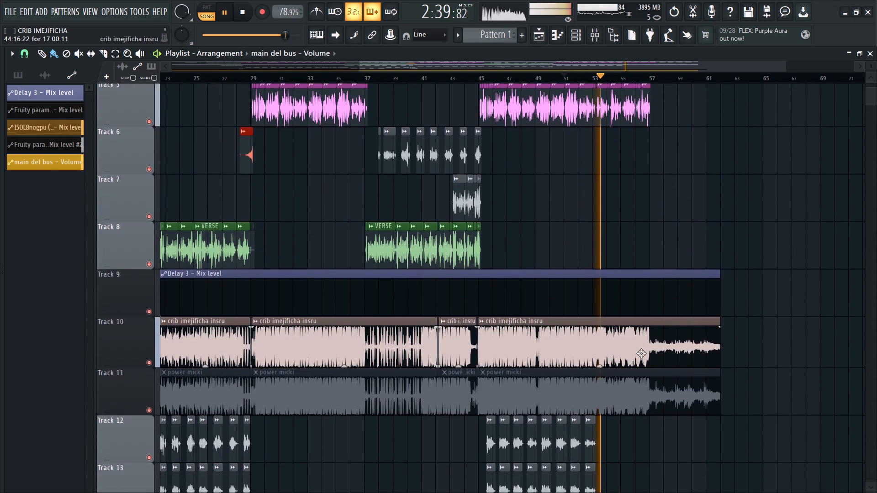
Add a point at bar 53 in the main del bus volume clip on Track 27 with the copied 59% value.
scroll(641, 353, "down", 7)
scroll(600, 378, "down", 9)
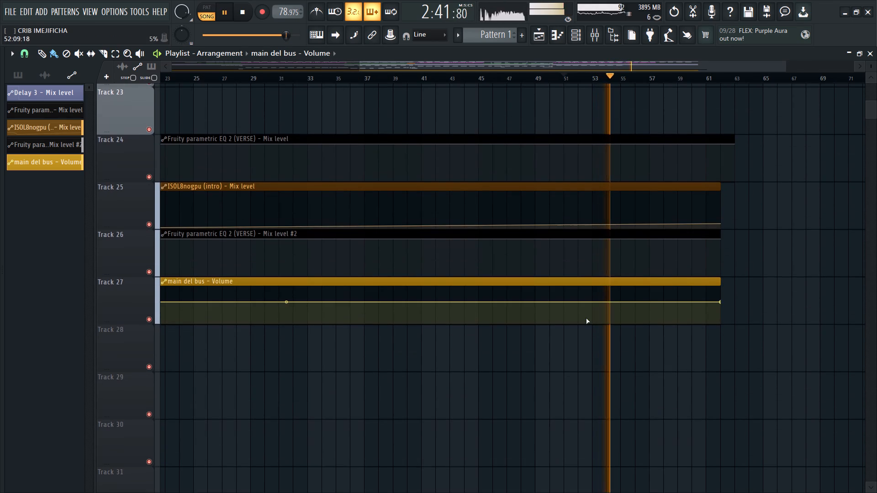
right_click(593, 306)
right_click(594, 306)
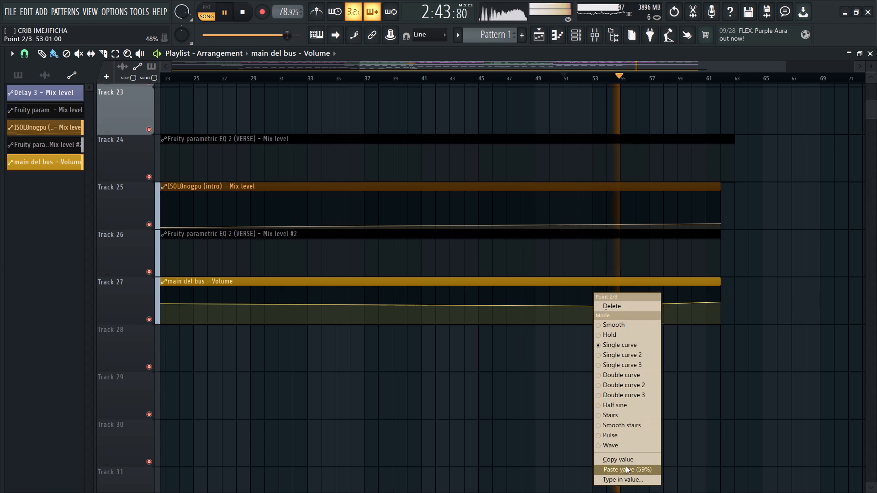
left_click(626, 471)
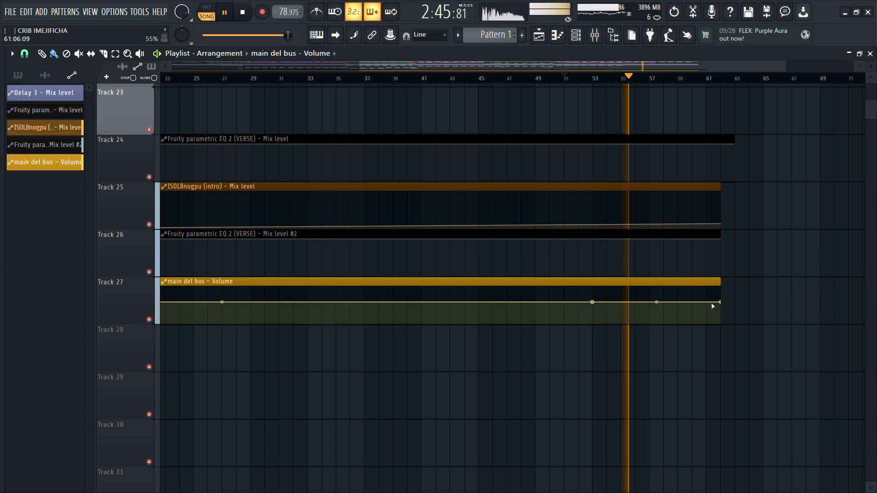
Raise the clip's last point almost to the top and bend the rise from bar 53 slightly, with about 9% tension.
left_click_drag(718, 303, 721, 283)
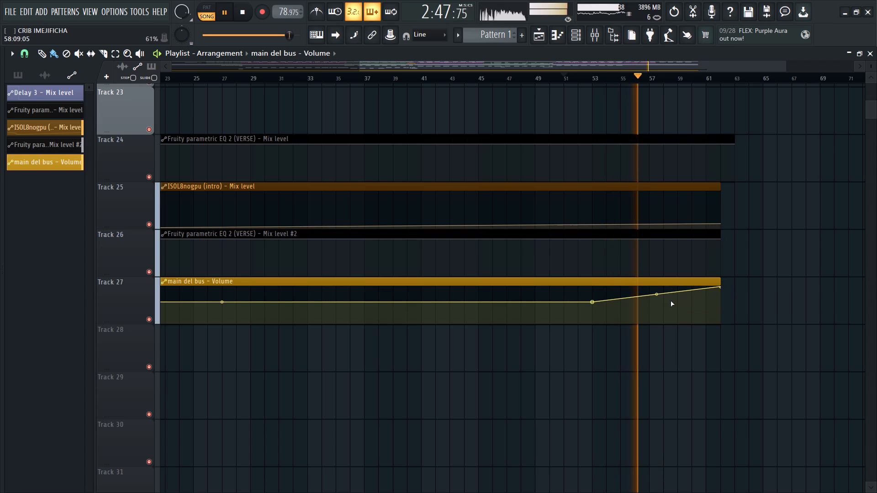
left_click_drag(653, 294, 653, 305)
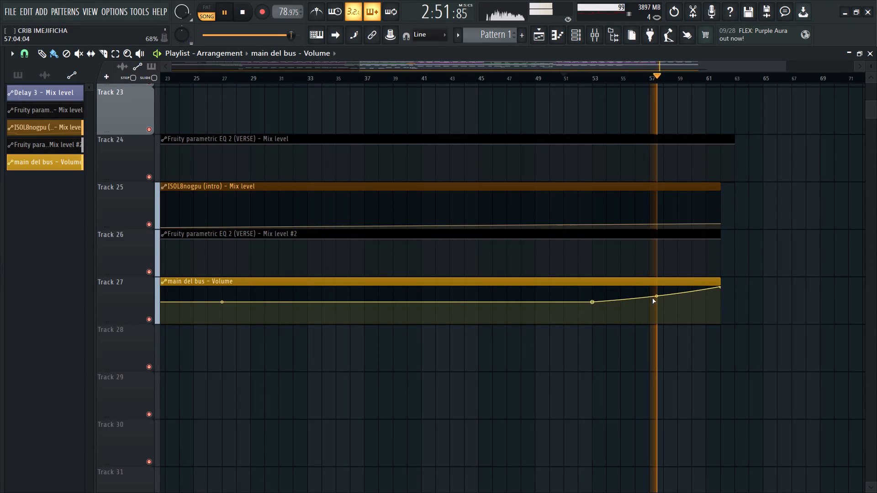
left_click(654, 299)
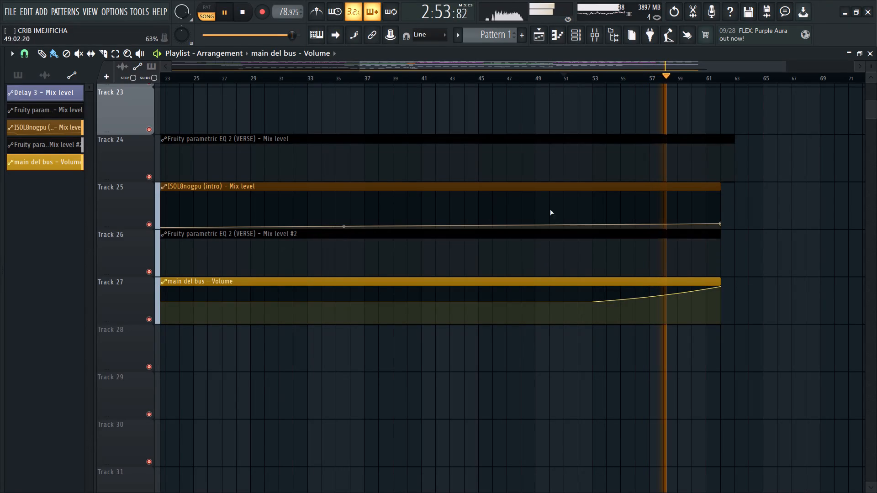
left_click(655, 298)
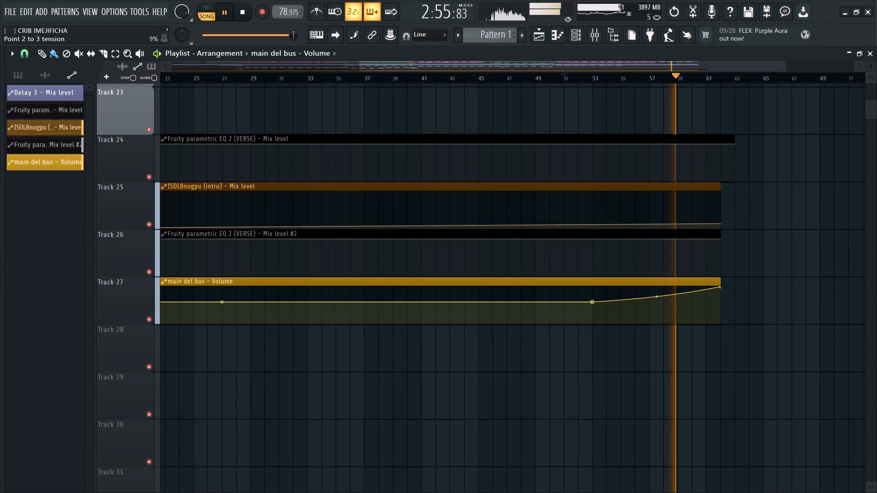
Load Fruity Convolver into the first effect slot of the main del bus mixer track and stop playback.
left_click(593, 37)
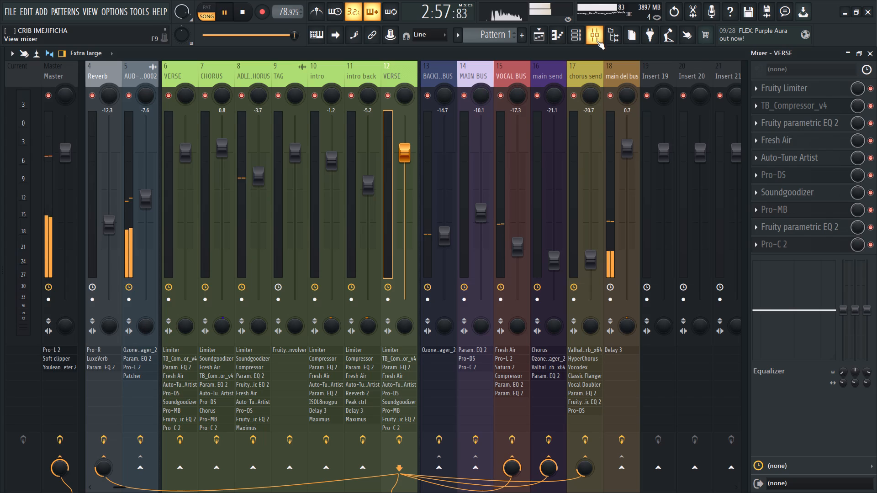
left_click(628, 73)
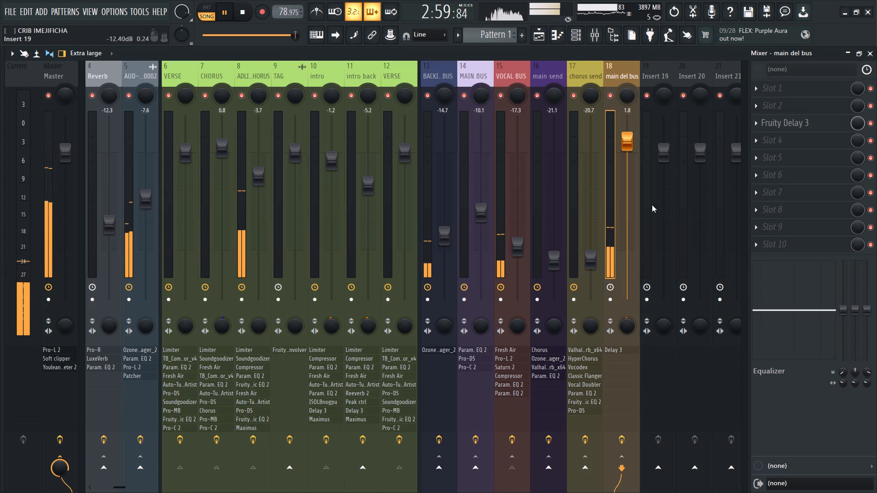
left_click(625, 330)
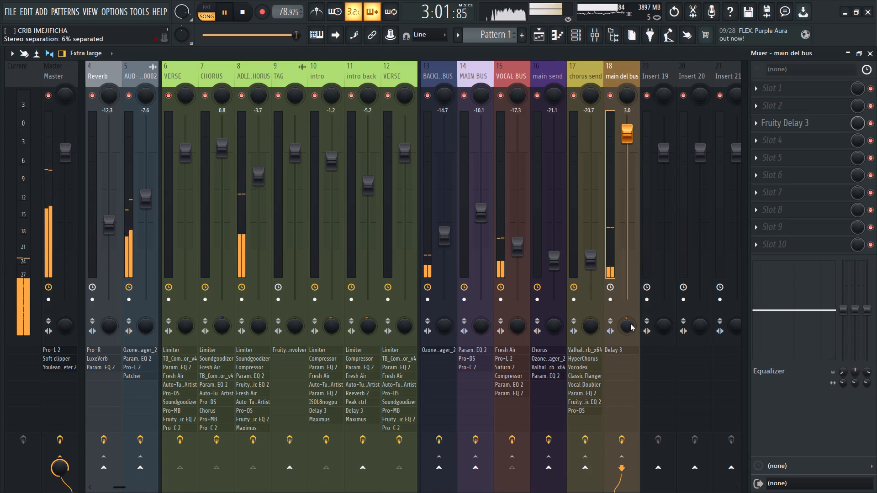
left_click(768, 87)
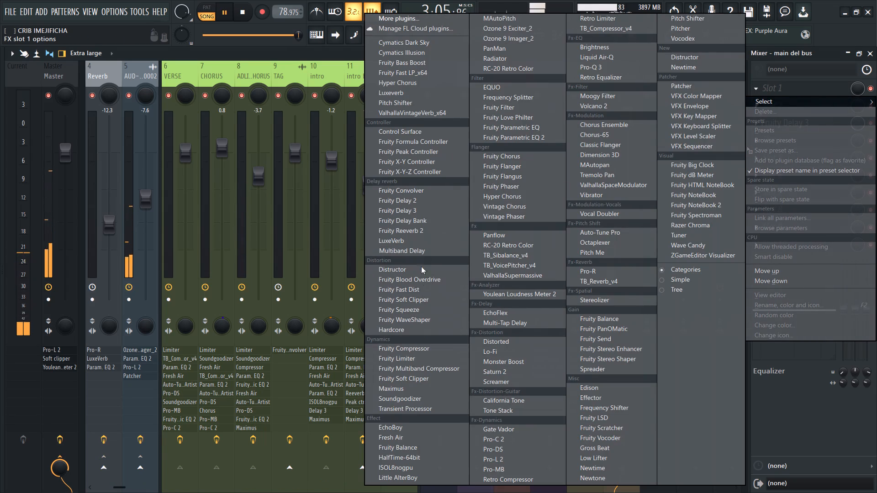
left_click(419, 189)
key("space")
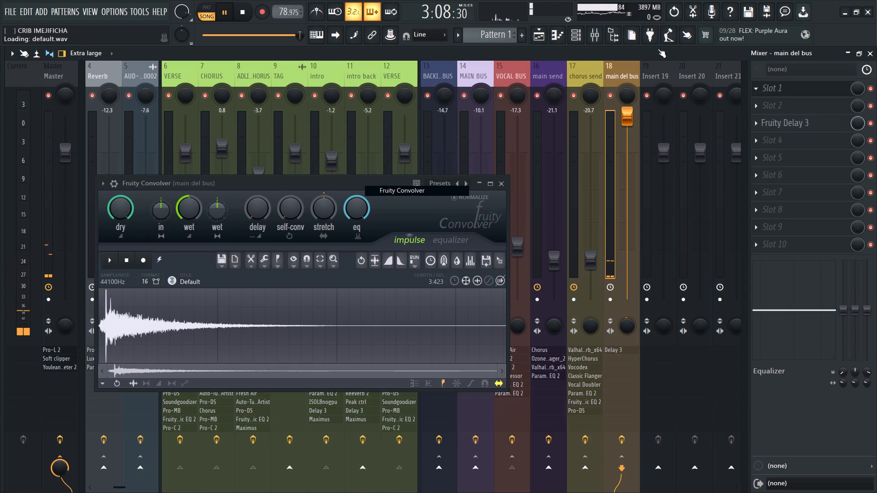
Return to the playlist and examine the clips on the upper tracks between bar 51 and the song's end.
left_click(536, 39)
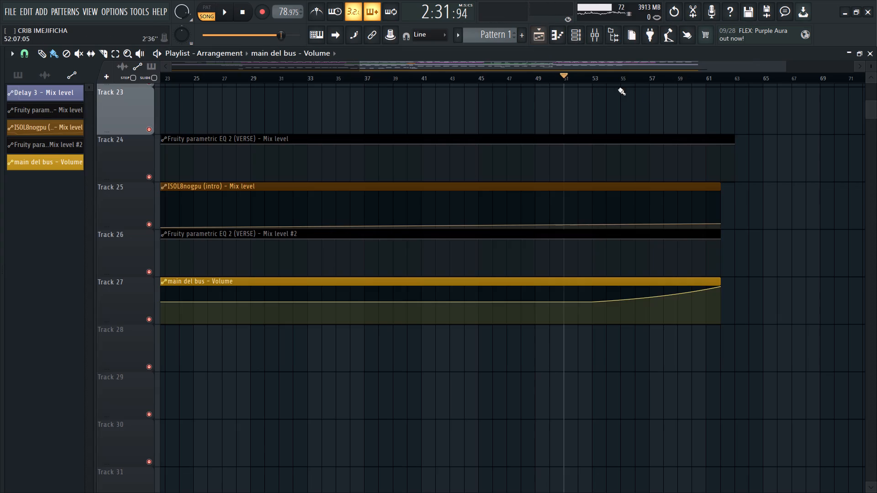
scroll(736, 186, "up", 10)
scroll(721, 126, "up", 4)
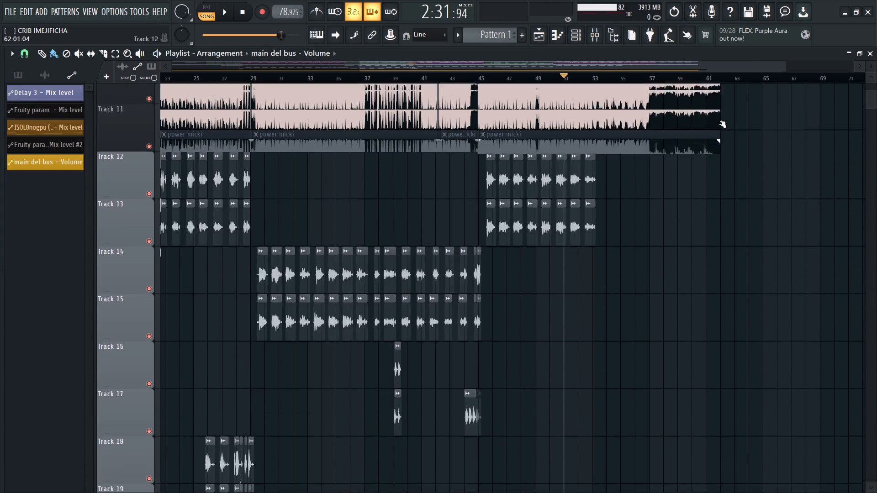
scroll(724, 141, "up", 7)
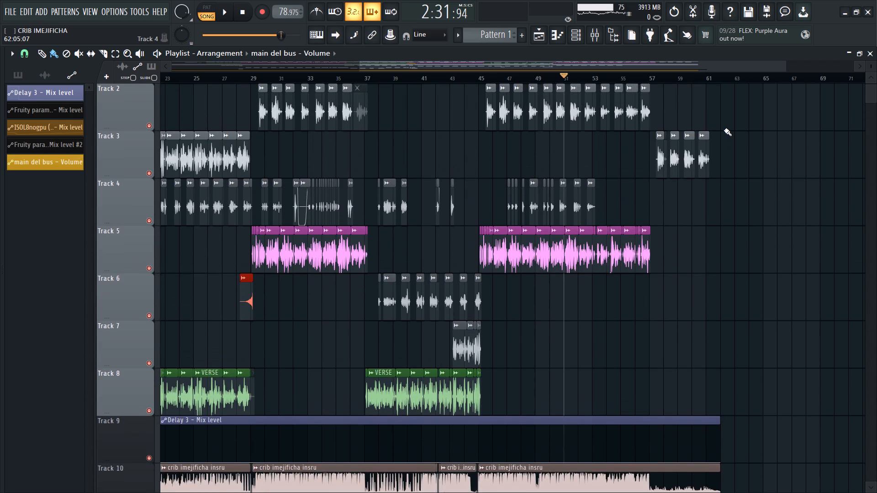
scroll(724, 129, "up", 3)
scroll(718, 115, "up", 8, "ctrl")
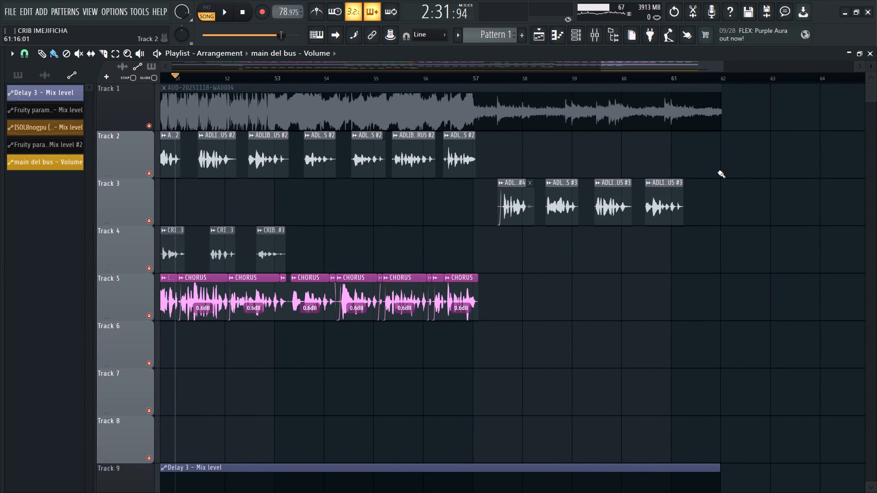
scroll(718, 172, "down", 7)
scroll(718, 165, "up", 7)
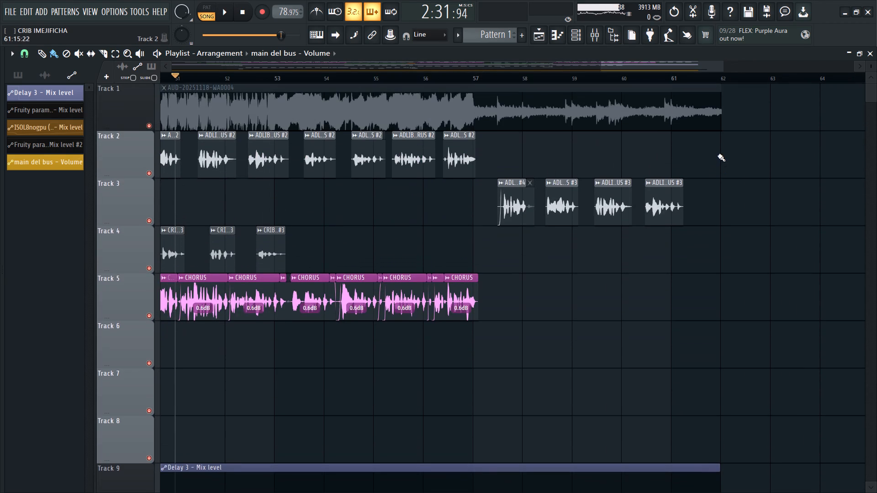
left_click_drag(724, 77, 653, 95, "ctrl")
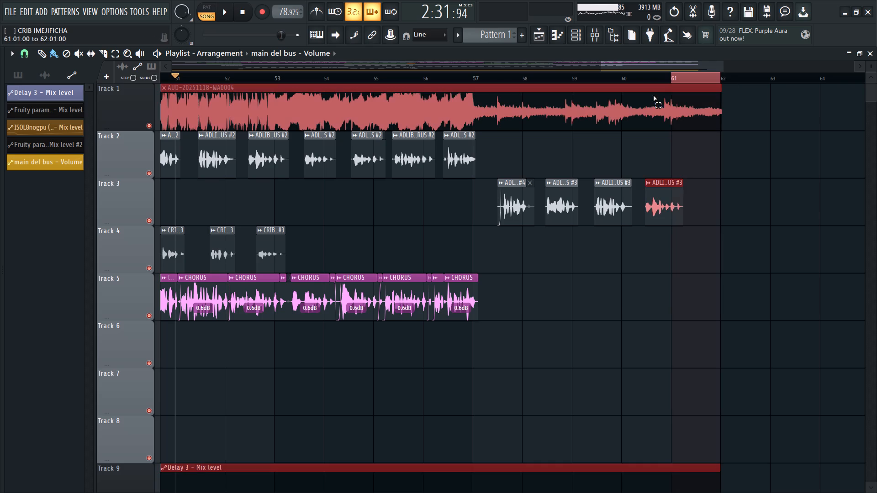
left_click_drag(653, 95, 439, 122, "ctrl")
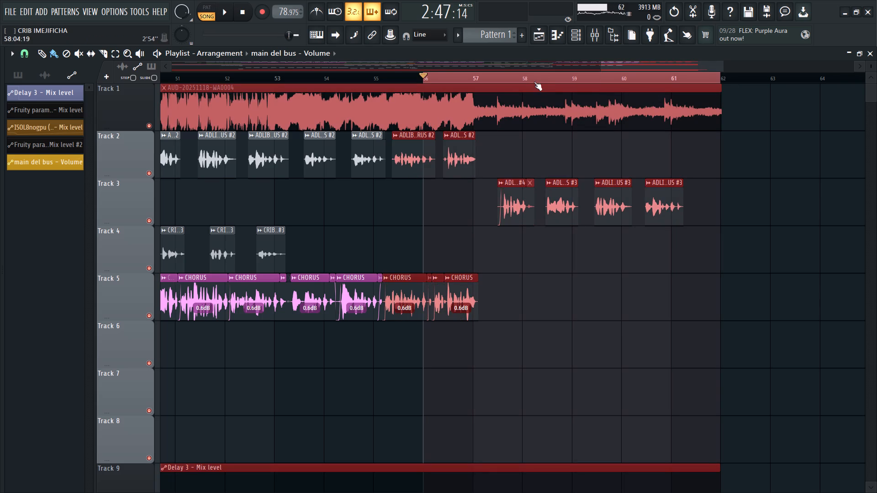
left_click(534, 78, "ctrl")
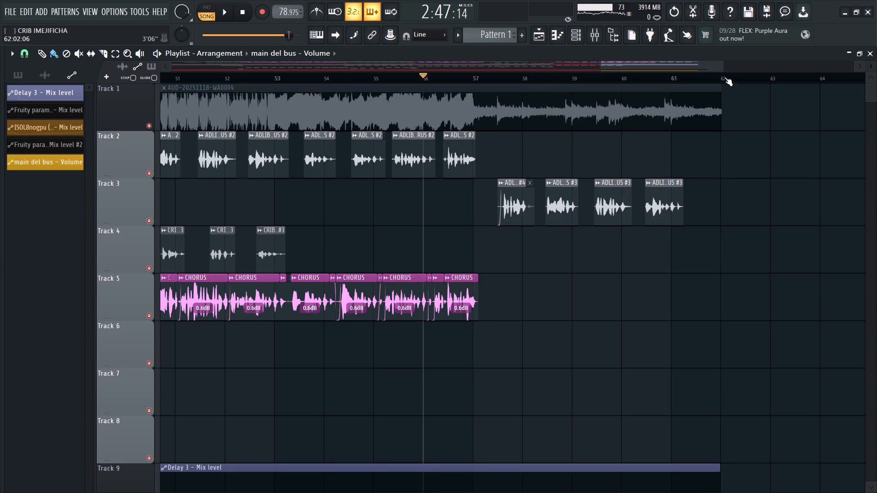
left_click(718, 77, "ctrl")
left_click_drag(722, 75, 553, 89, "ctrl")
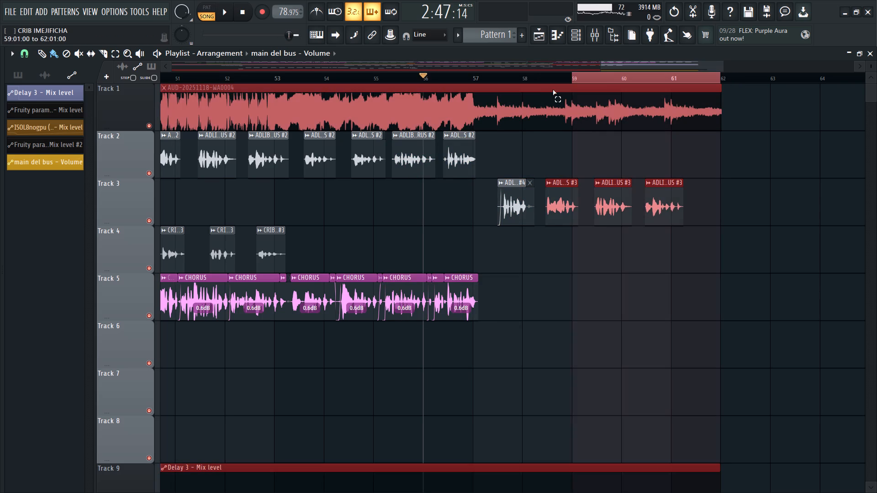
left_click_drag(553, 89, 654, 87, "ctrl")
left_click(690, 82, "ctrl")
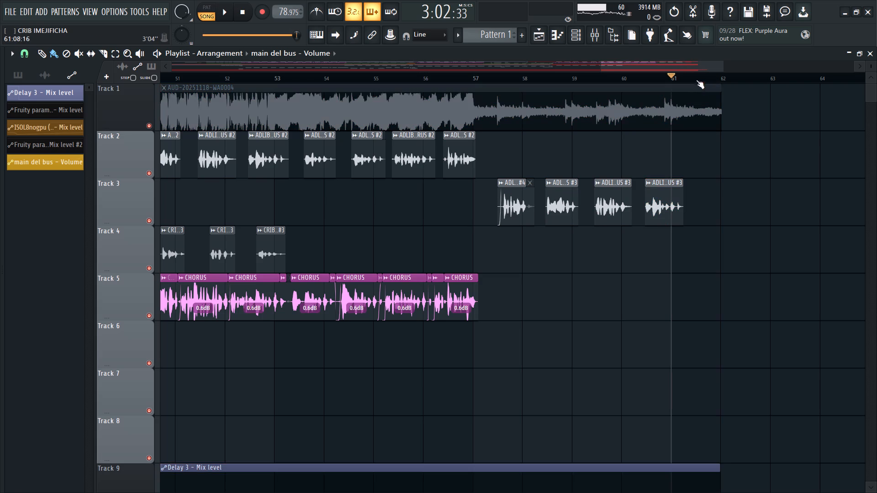
Make a time selection over the whole arrangement, from the end at bar 62 back to bar 1.
left_click_drag(722, 73, 573, 83, "ctrl")
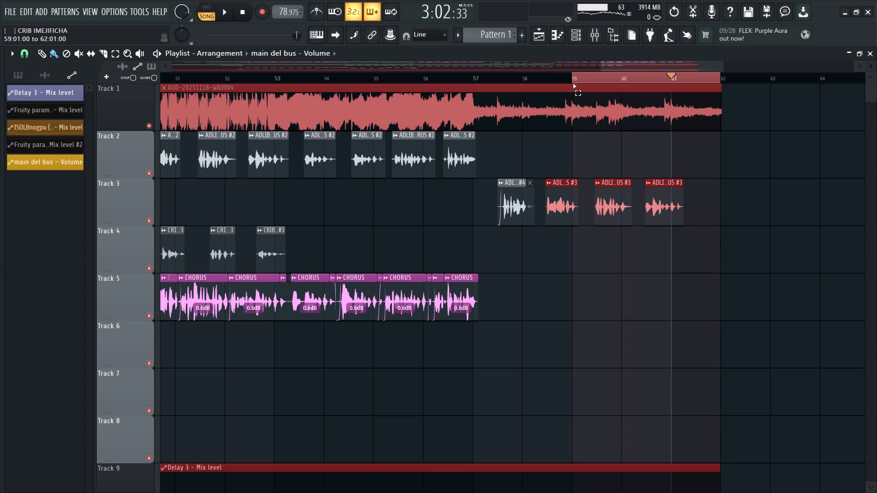
left_click_drag(573, 83, 61, 48, "ctrl")
Play the selected range briefly and look over the clips along the full arrangement, down to Track 16.
scroll(496, 332, "down", 6, "ctrl")
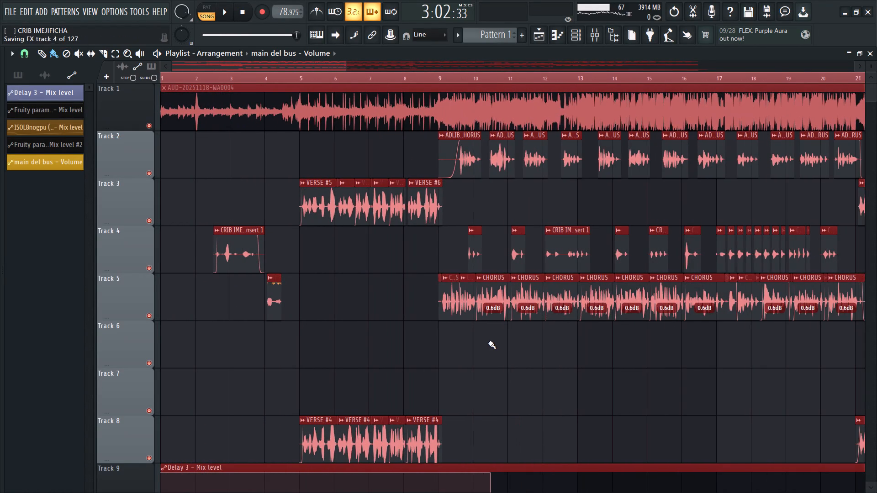
scroll(488, 342, "down", 2, "ctrl")
key("space")
scroll(487, 355, "down", 4, "ctrl")
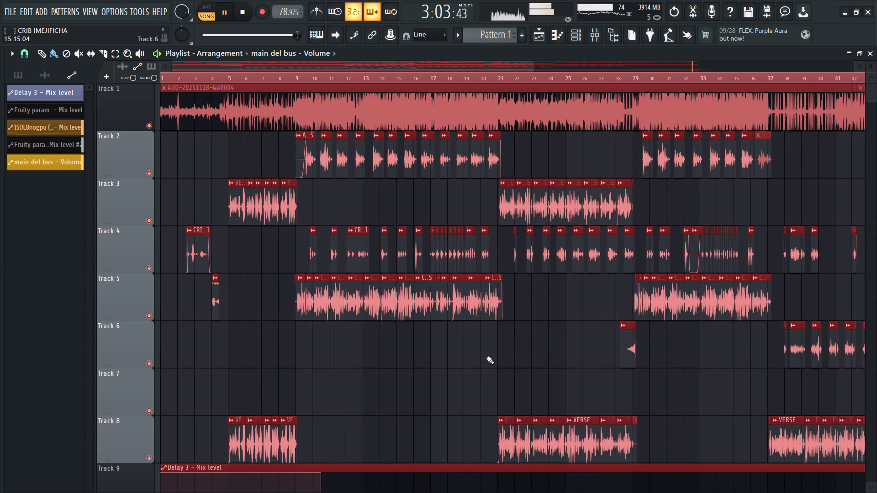
scroll(486, 357, "down", 4)
scroll(486, 357, "down", 4, "ctrl")
scroll(486, 358, "down", 1)
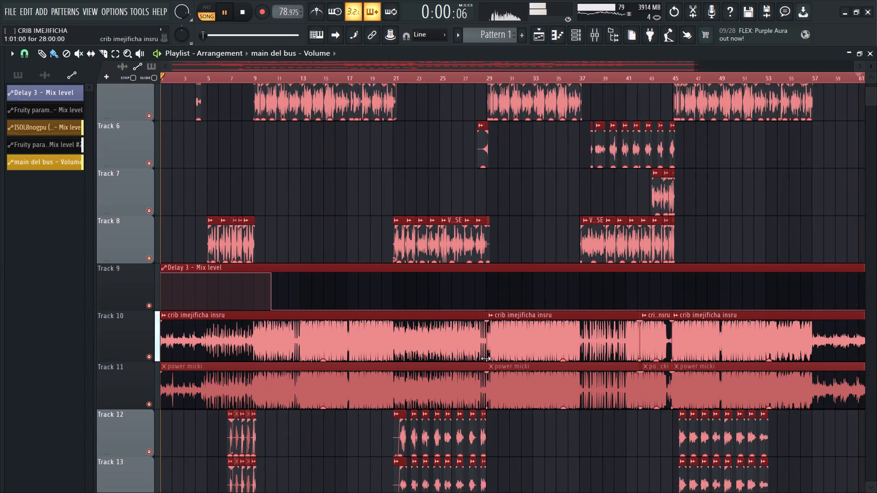
scroll(486, 358, "down", 2)
scroll(472, 361, "down", 3, "ctrl")
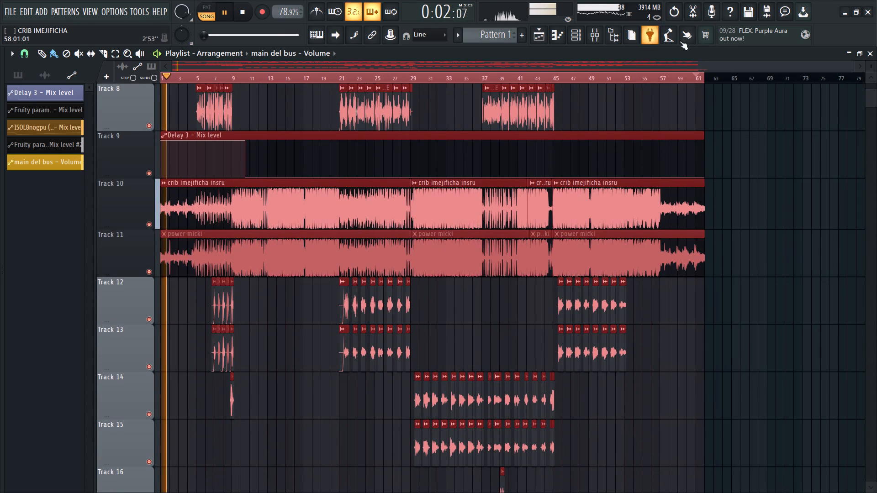
key("space")
double_click(242, 14)
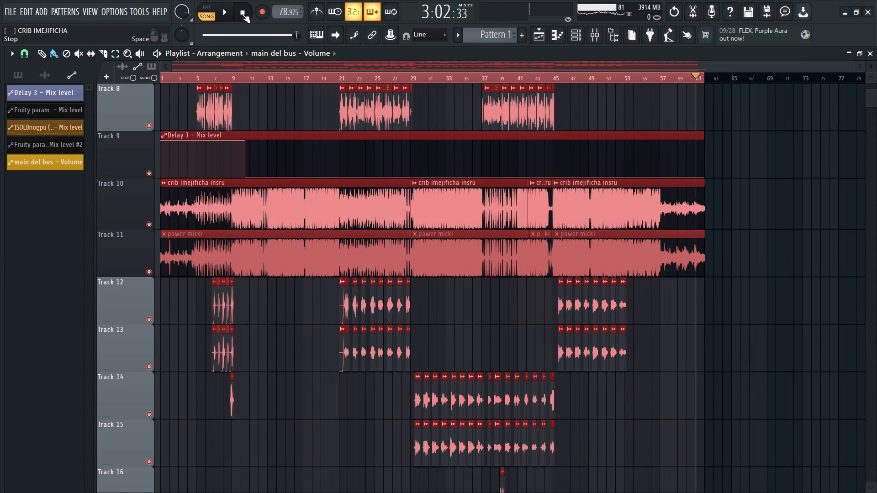
Restart playback from the beginning of the song and close all open windows.
key("space")
left_click(81, 13)
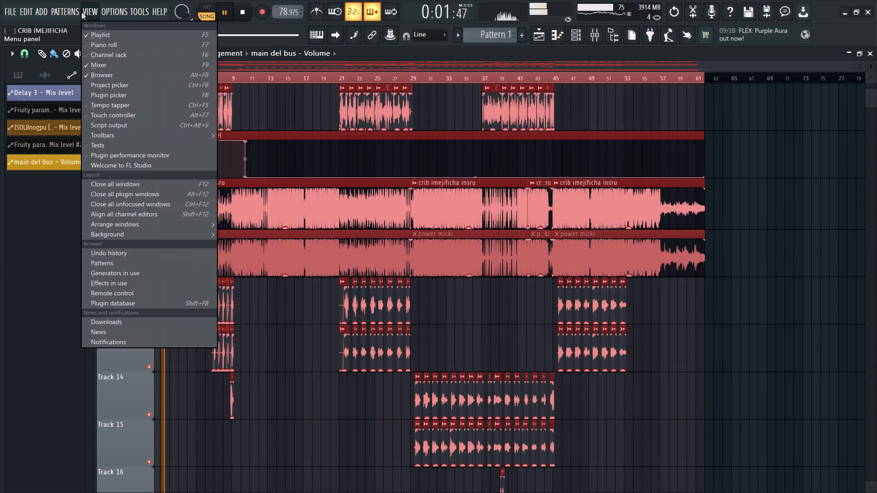
left_click(173, 188)
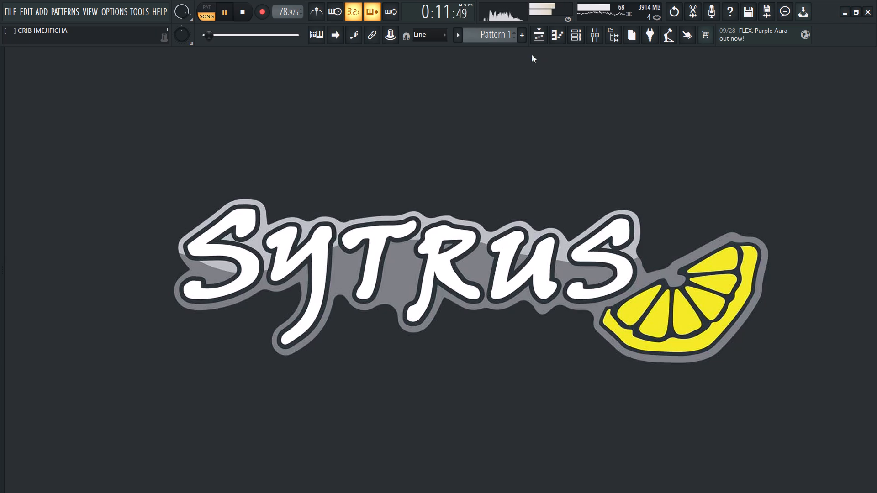
Lower the wet level of Fruity Convolver on the main del bus mixer track to about -52.5 dB.
left_click(596, 30)
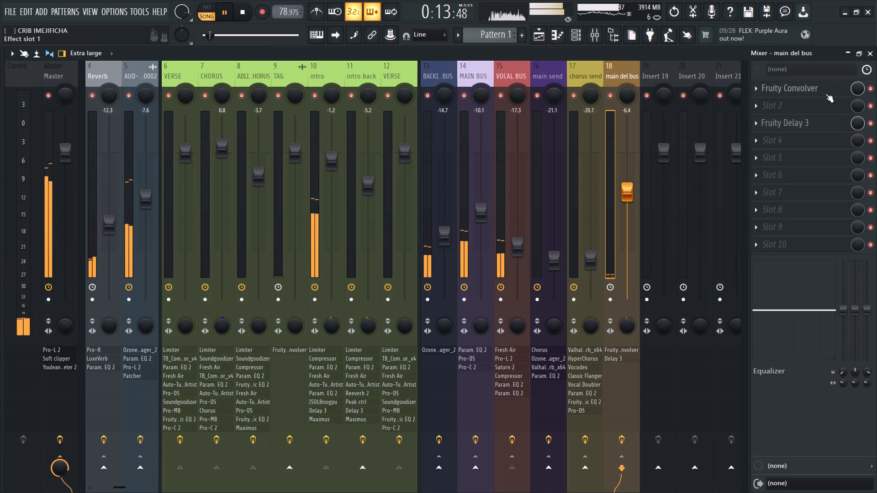
left_click(818, 88)
left_click(117, 211)
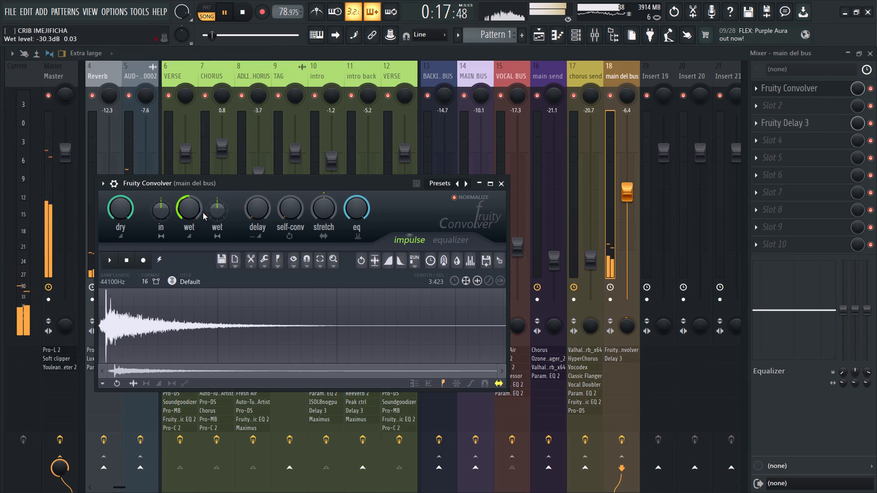
left_click_drag(197, 211, 184, 316)
left_click_drag(193, 208, 184, 190)
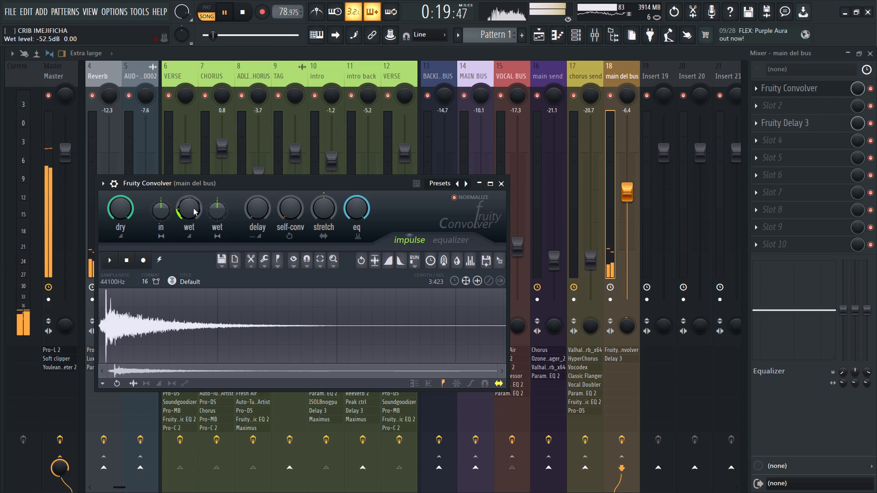
left_click(193, 207)
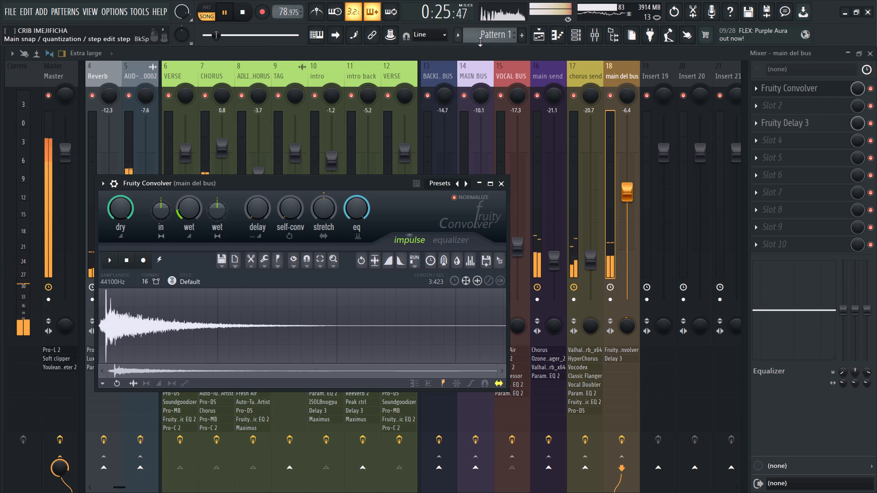
Play the outro from about bar 57, checking the main del bus in the mixer and the arrangement's end.
left_click(539, 34)
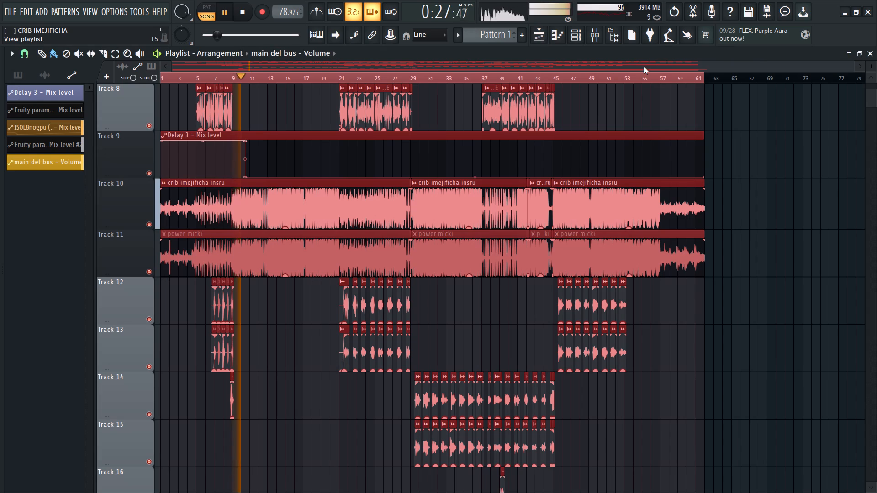
key("space")
left_click(657, 79)
key("space")
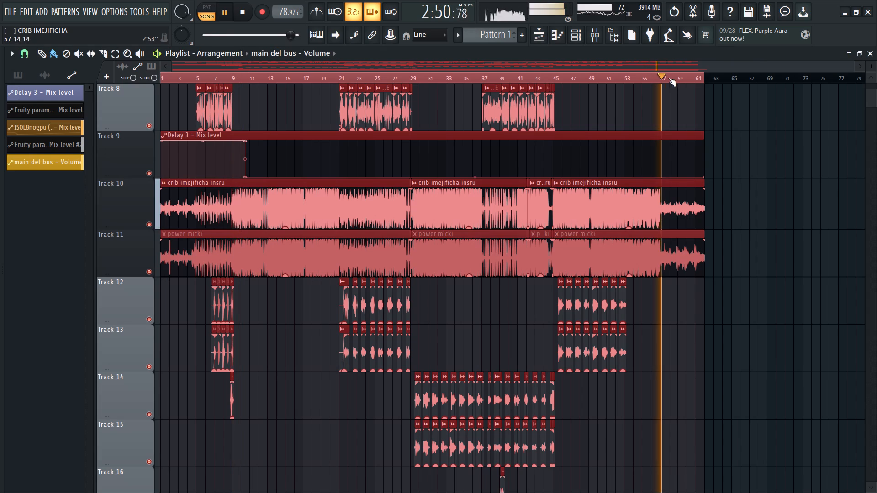
left_click(596, 32)
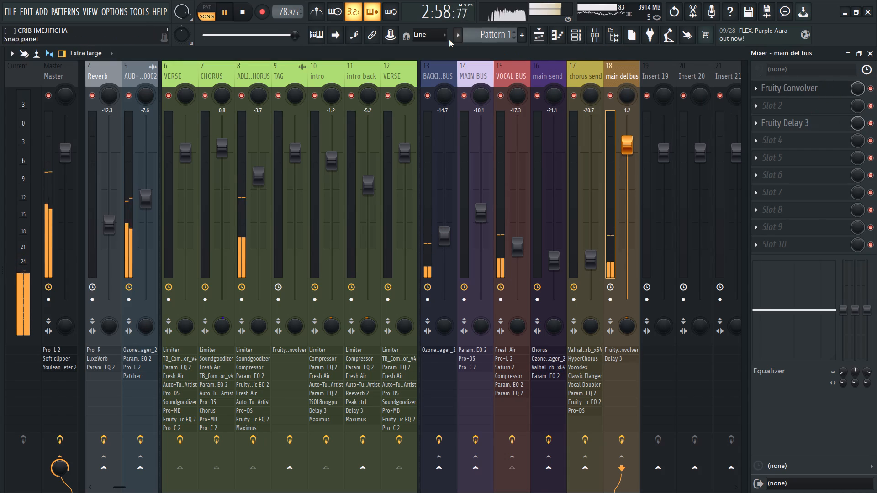
left_click(540, 38)
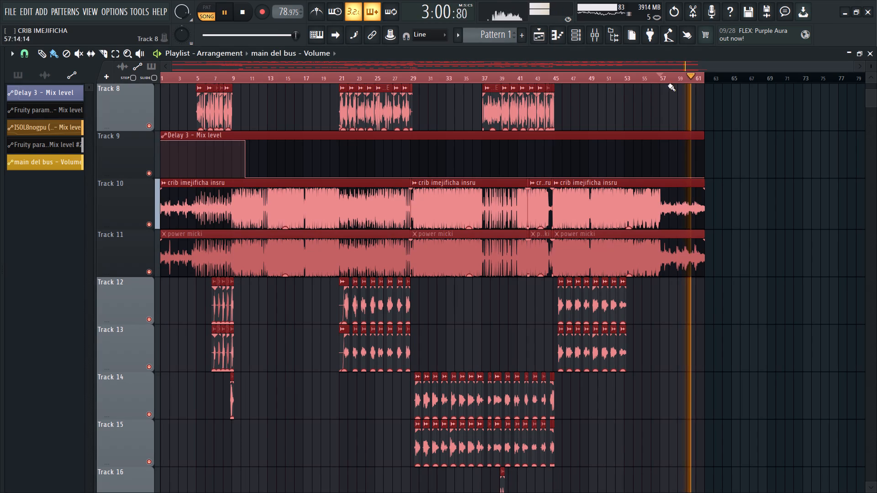
scroll(726, 132, "up", 3, "ctrl")
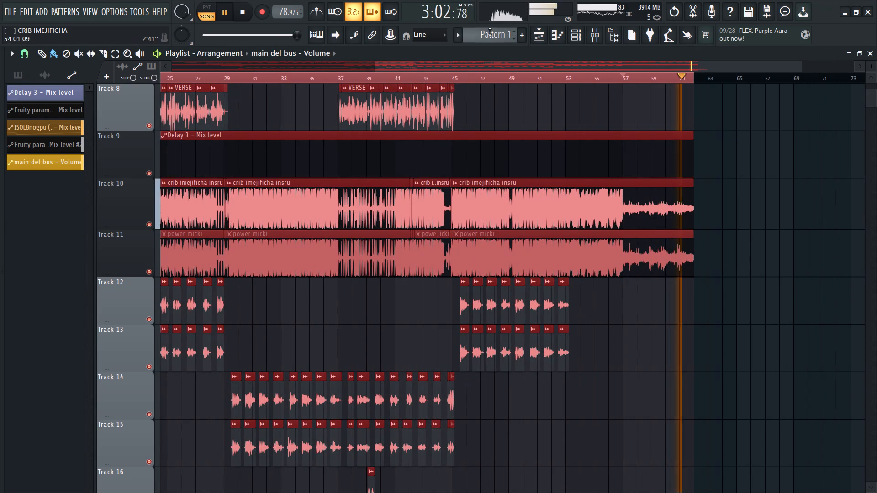
Load Fruity Limiter into effect slot 4 of the main del bus mixer track.
left_click(593, 32)
left_click(767, 140)
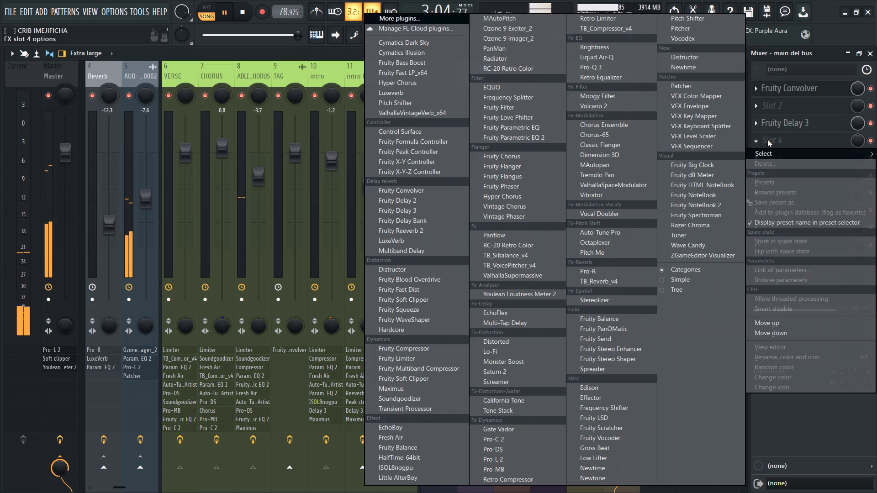
left_click(421, 361)
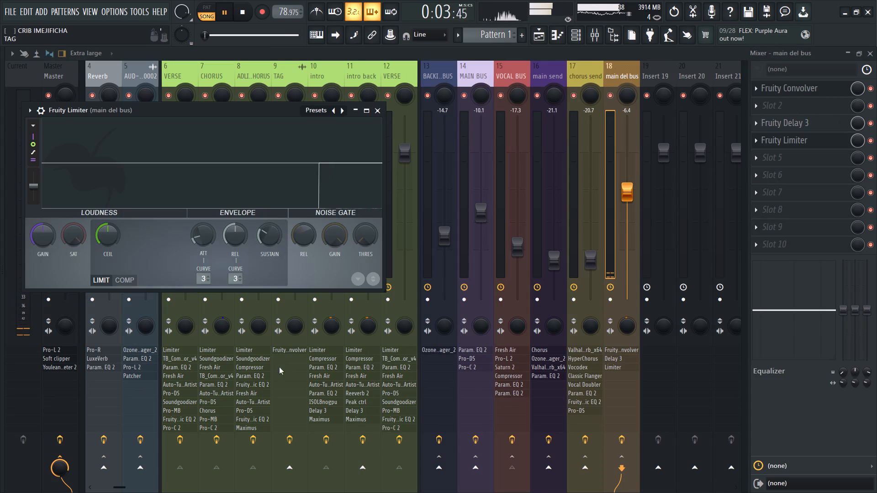
Switch Fruity Limiter to compressor mode and set its sidechain input to 1.
left_click(132, 281)
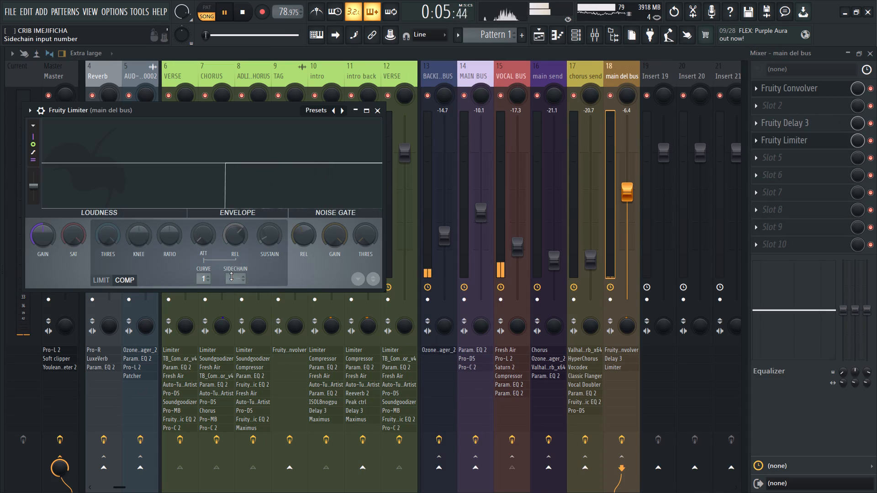
right_click(231, 276)
left_click(247, 290)
Replay the outro and pull the compressor threshold well below -28.9 dB, enlarging Fruity Limiter to fine-tune it.
key("space")
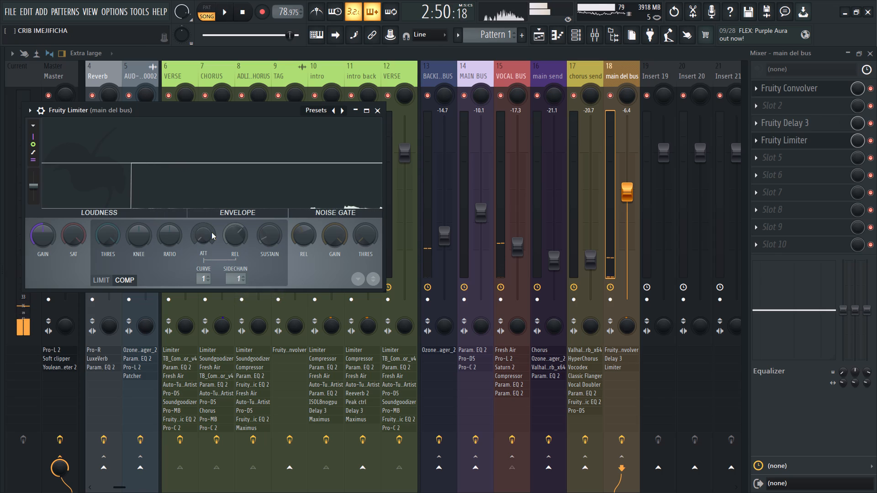
key("space")
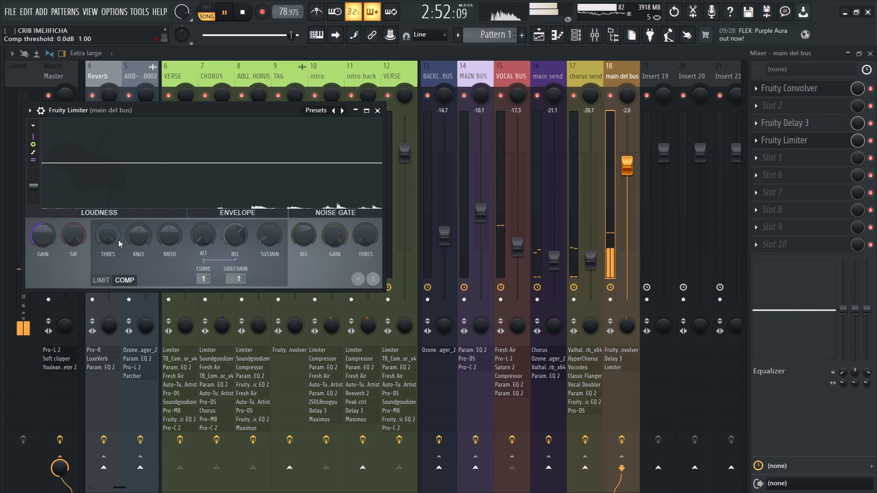
left_click_drag(107, 236, 133, 390)
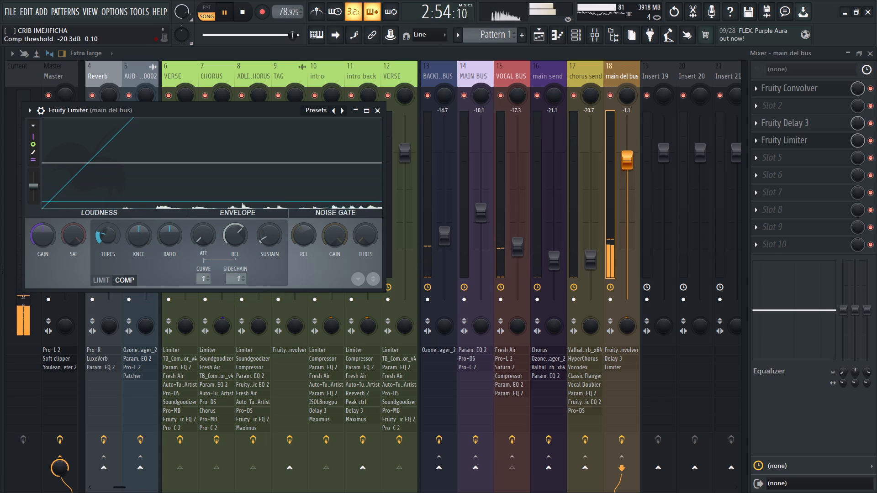
left_click_drag(133, 390, 139, 417)
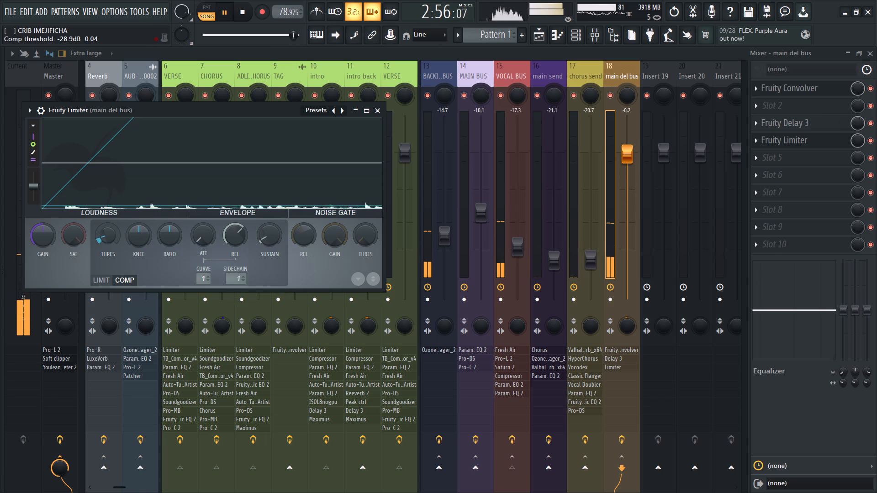
left_click_drag(139, 417, 137, 444)
left_click(362, 111)
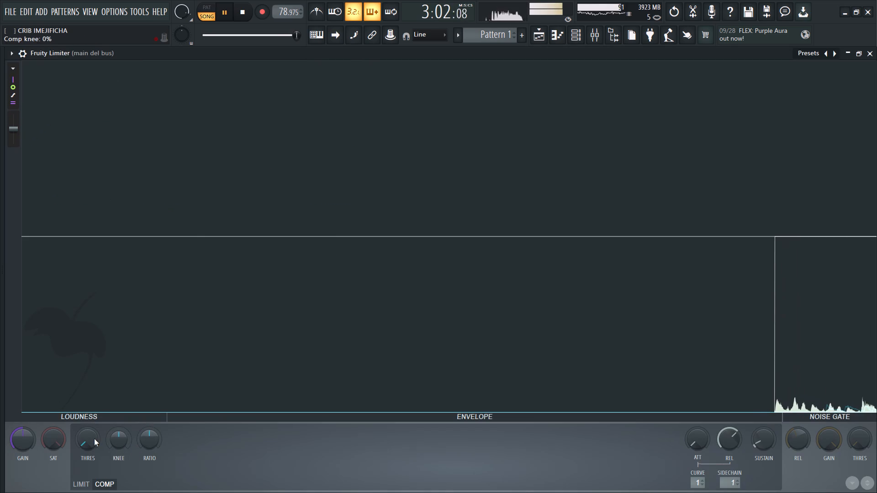
left_click_drag(92, 438, 88, 431)
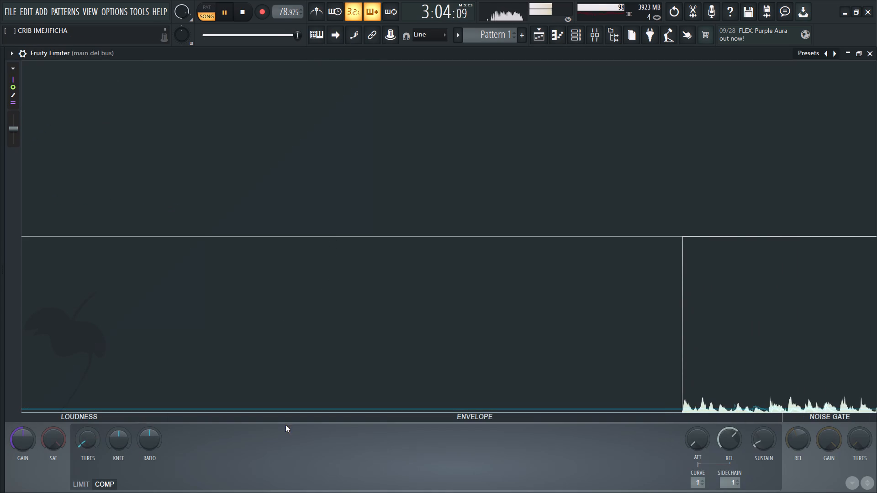
Shorten the compressor's release time to below about 64 ms.
left_click_drag(724, 441, 733, 83)
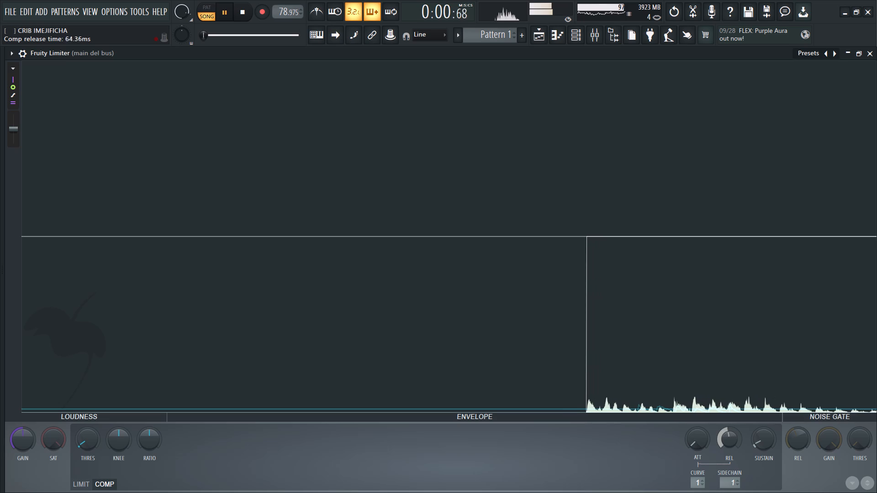
left_click_drag(733, 83, 732, 134)
Restart the outro playback and set the compressor threshold to about -45.6 dB.
key("space")
key("space")
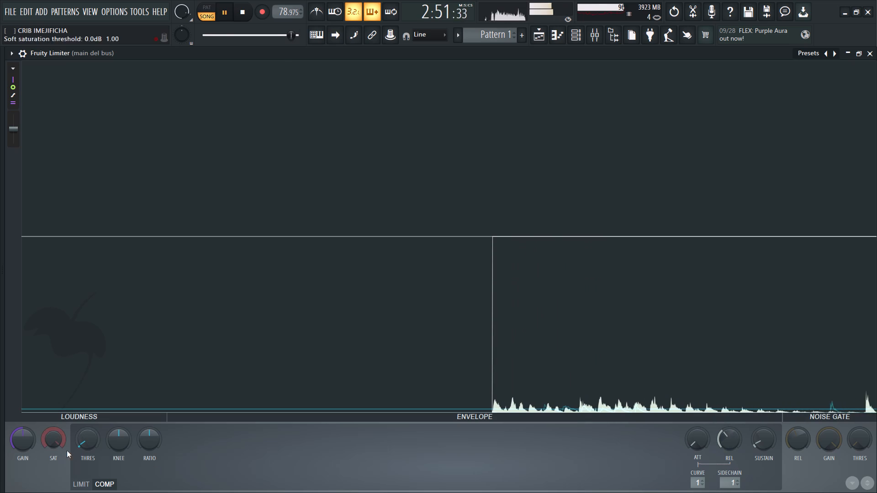
left_click(85, 443)
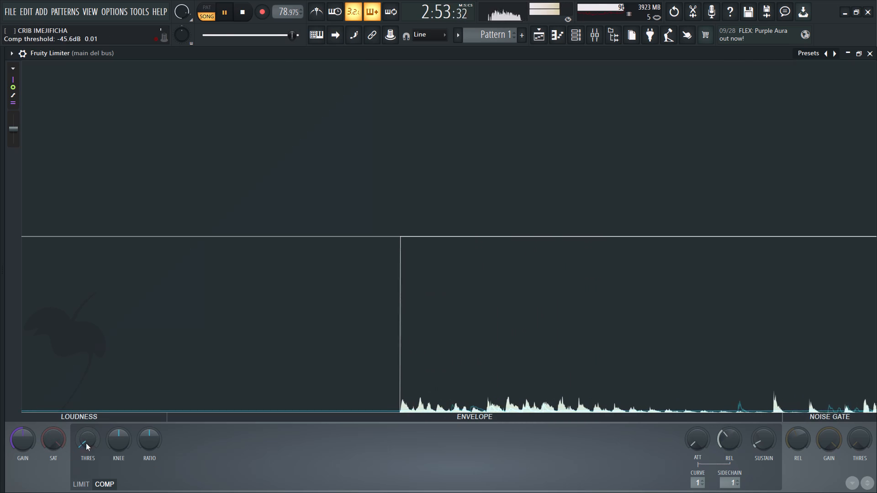
Raise the compressor ratio to 1.7:1 and soften its knee to more than 6%.
scroll(143, 442, "up", 8)
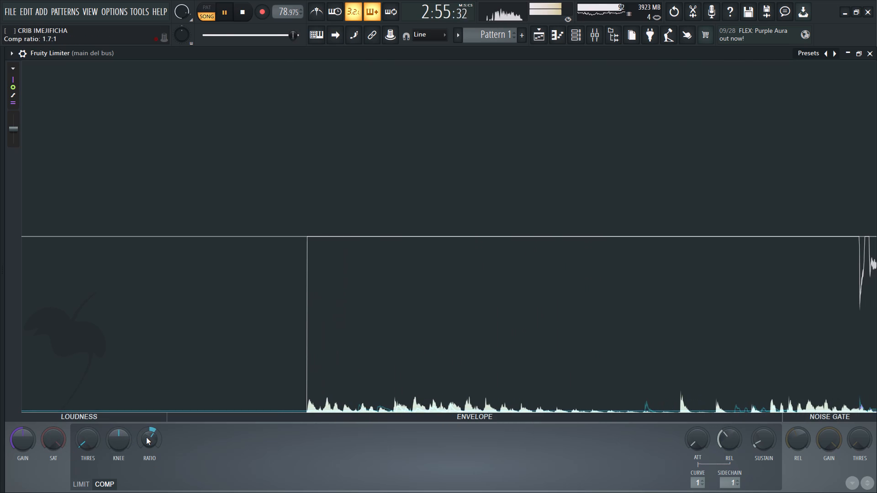
scroll(119, 440, "up", 1)
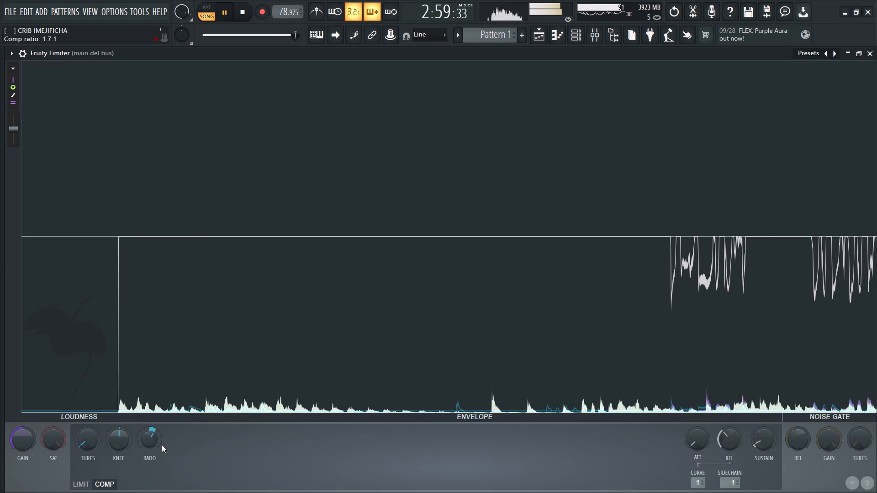
scroll(119, 443, "up", 1)
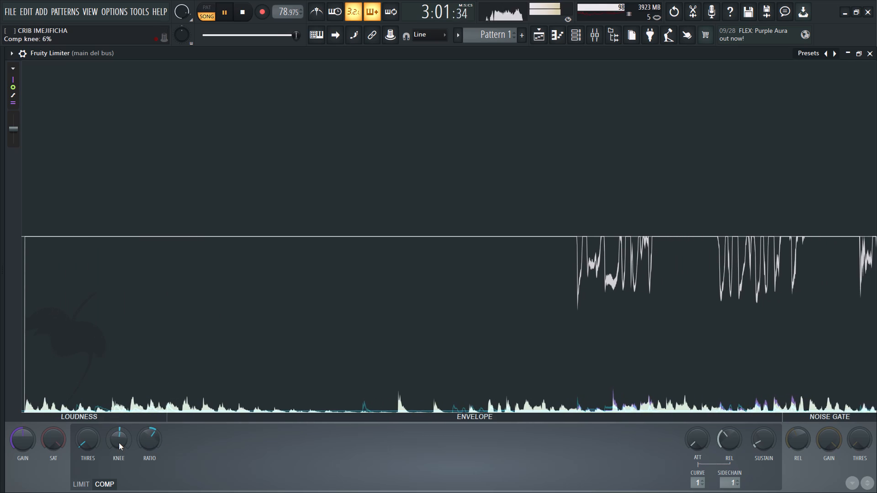
scroll(119, 441, "up", 3)
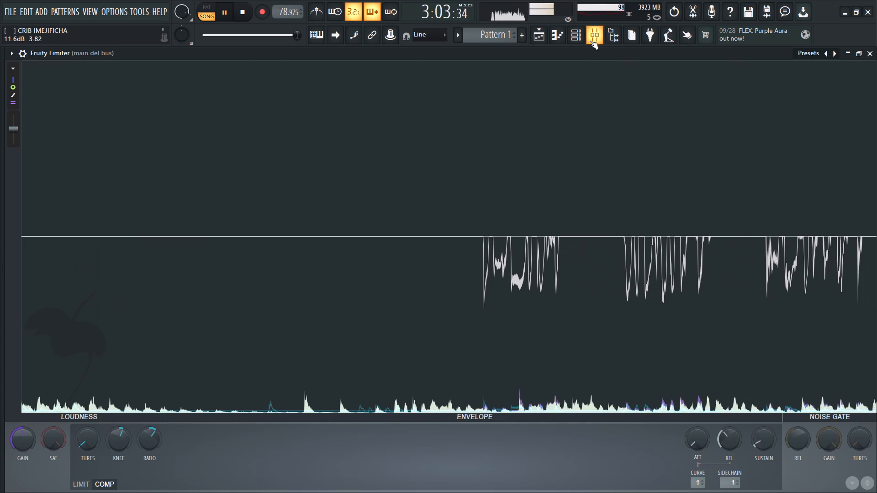
Close Fruity Limiter, restart the outro and lower Fruity Delay 3's feedback level on the main delay bus to about 51%.
left_click(853, 52)
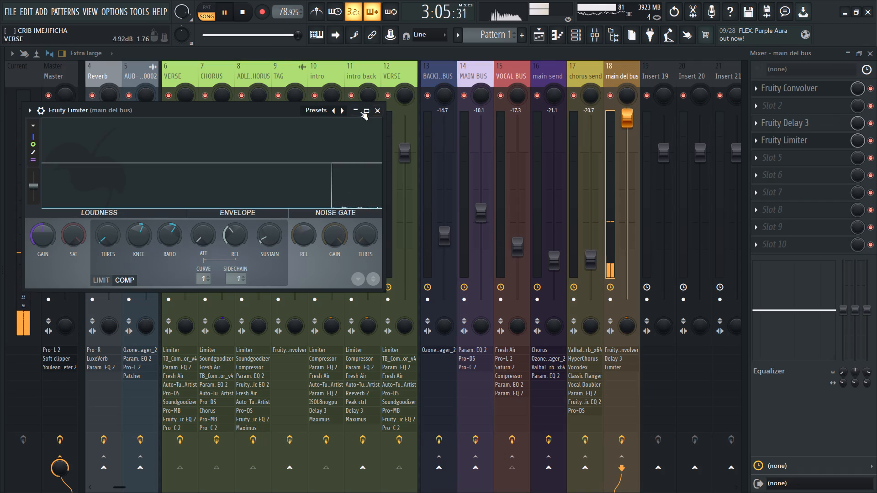
left_click(378, 110)
key("space")
key("space")
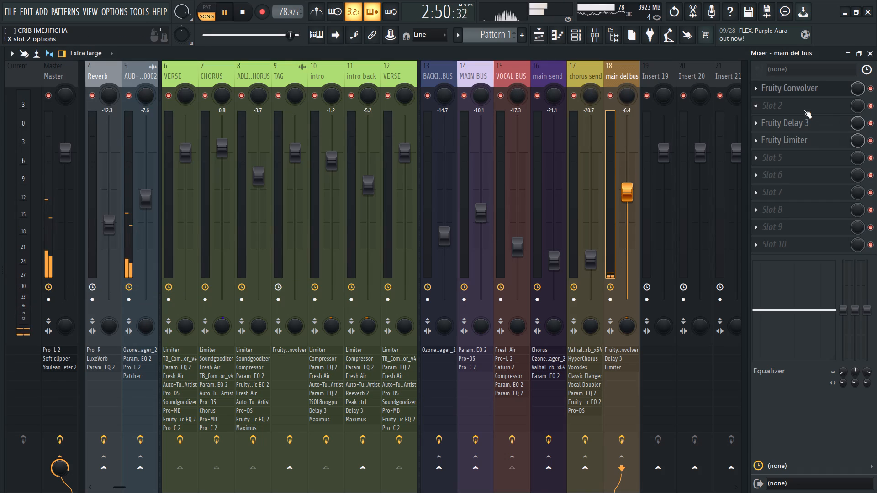
left_click(799, 125)
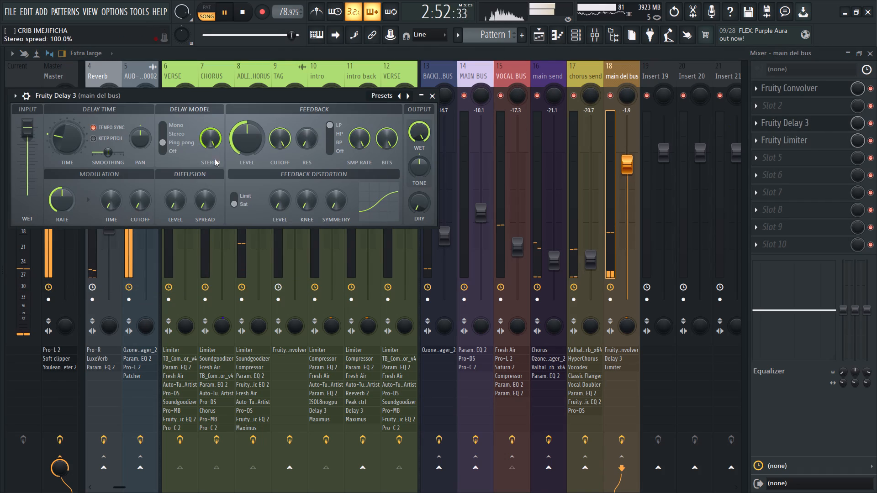
left_click_drag(243, 139, 240, 163)
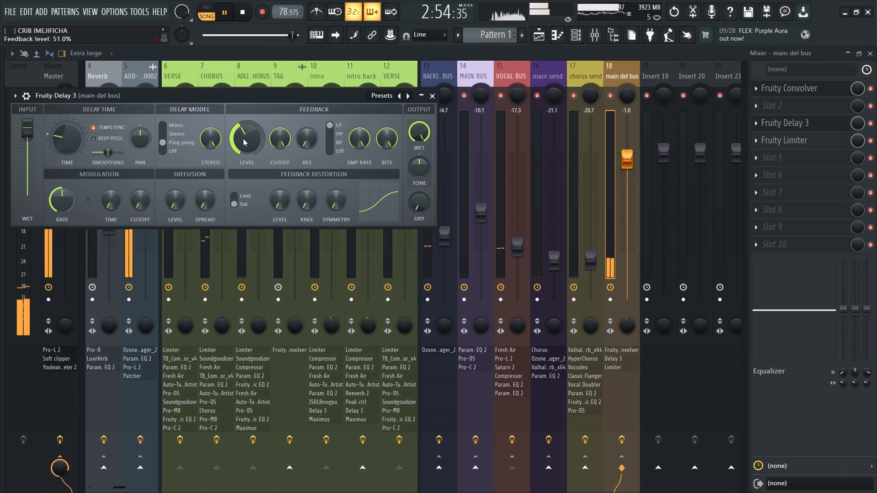
left_click(243, 138)
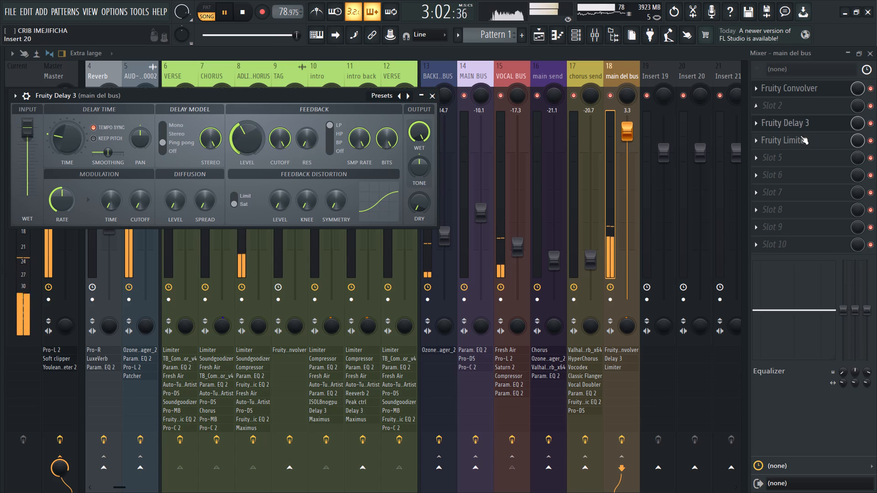
Replay the outro to compare the main delay bus with Fruity Limiter bypassed and re-enabled.
key("space")
key("space")
left_click(872, 142)
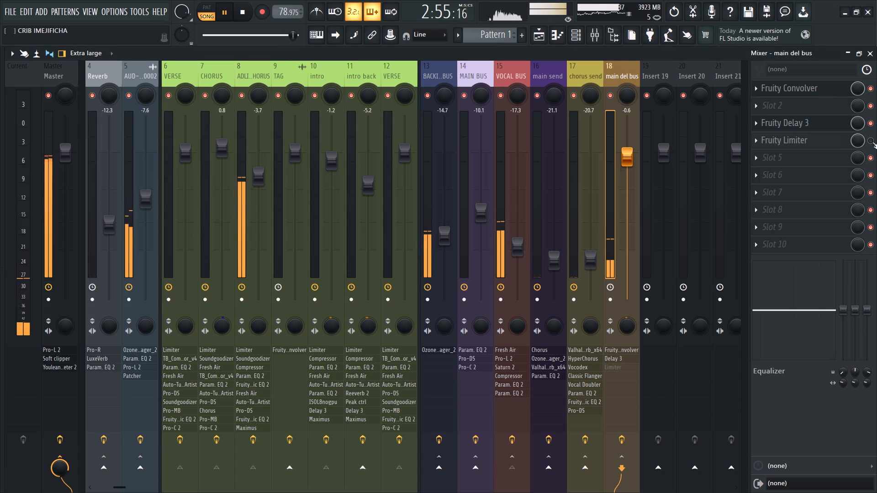
left_click(872, 142)
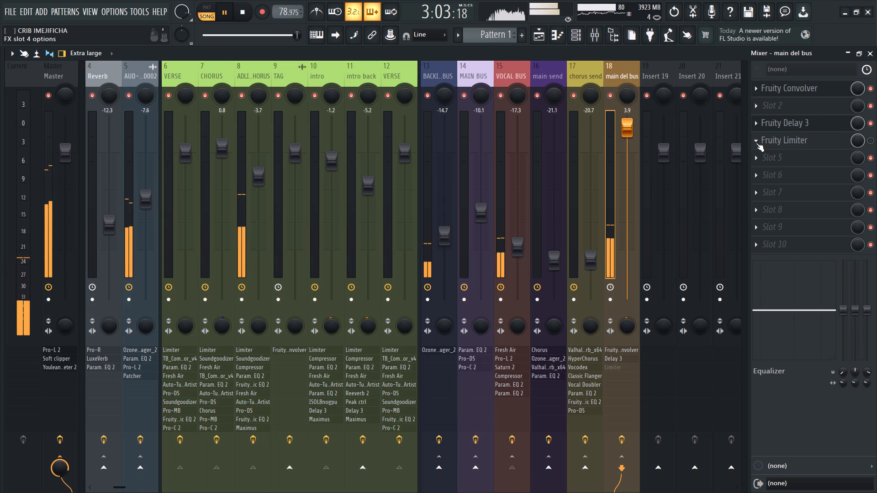
key("space")
left_click(870, 140)
key("space")
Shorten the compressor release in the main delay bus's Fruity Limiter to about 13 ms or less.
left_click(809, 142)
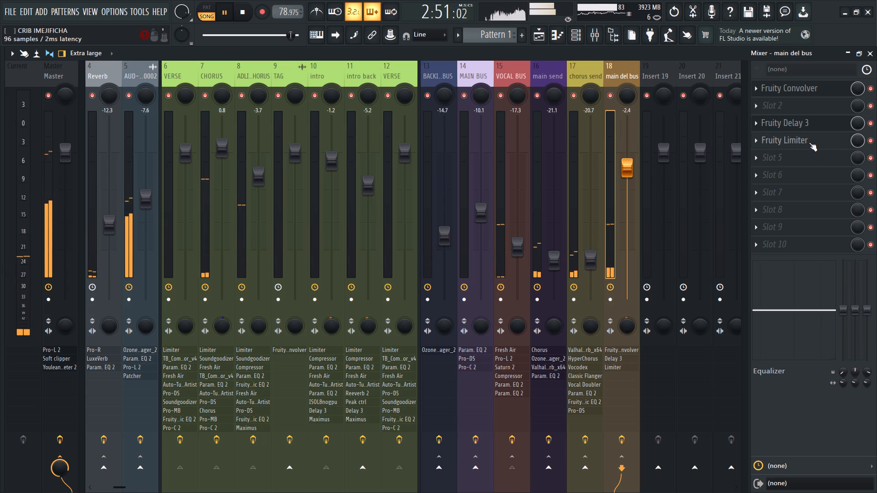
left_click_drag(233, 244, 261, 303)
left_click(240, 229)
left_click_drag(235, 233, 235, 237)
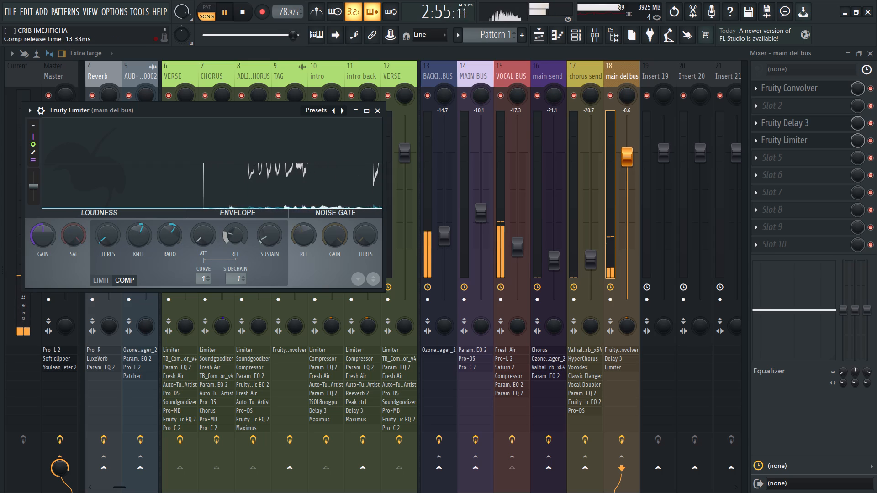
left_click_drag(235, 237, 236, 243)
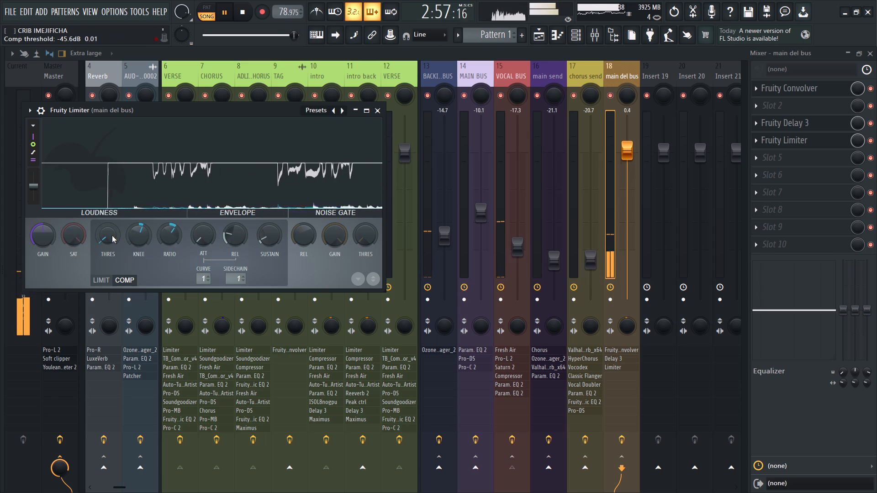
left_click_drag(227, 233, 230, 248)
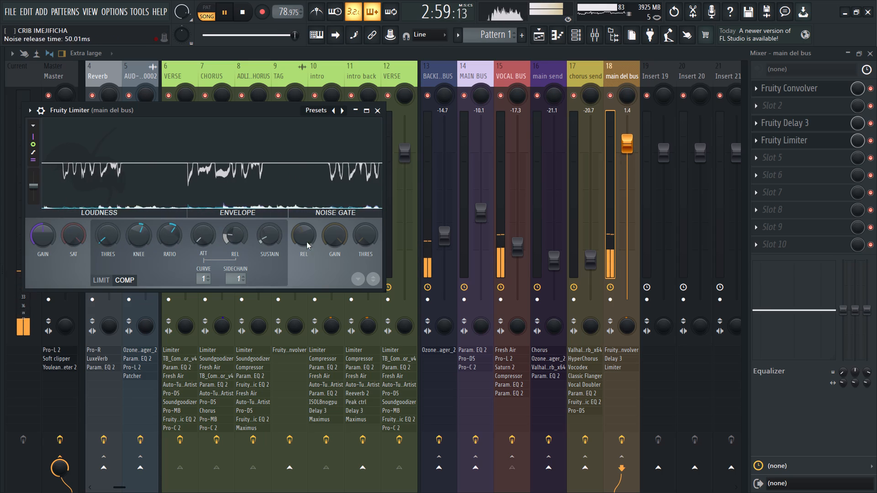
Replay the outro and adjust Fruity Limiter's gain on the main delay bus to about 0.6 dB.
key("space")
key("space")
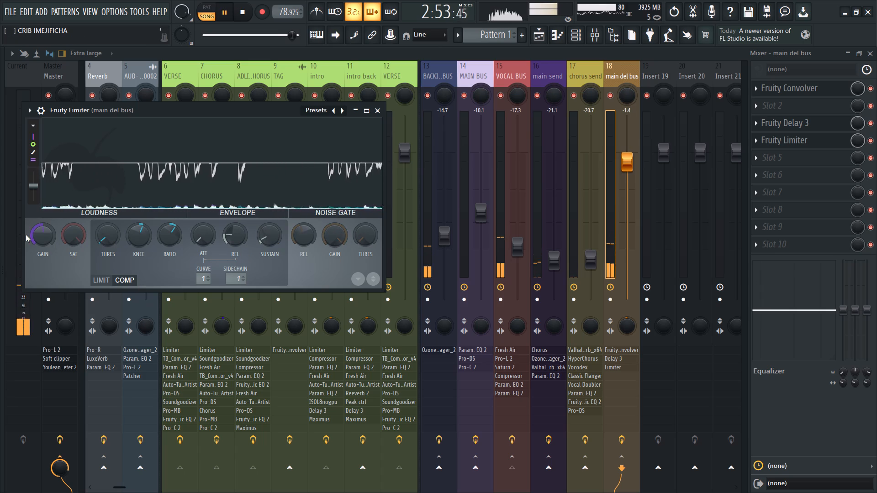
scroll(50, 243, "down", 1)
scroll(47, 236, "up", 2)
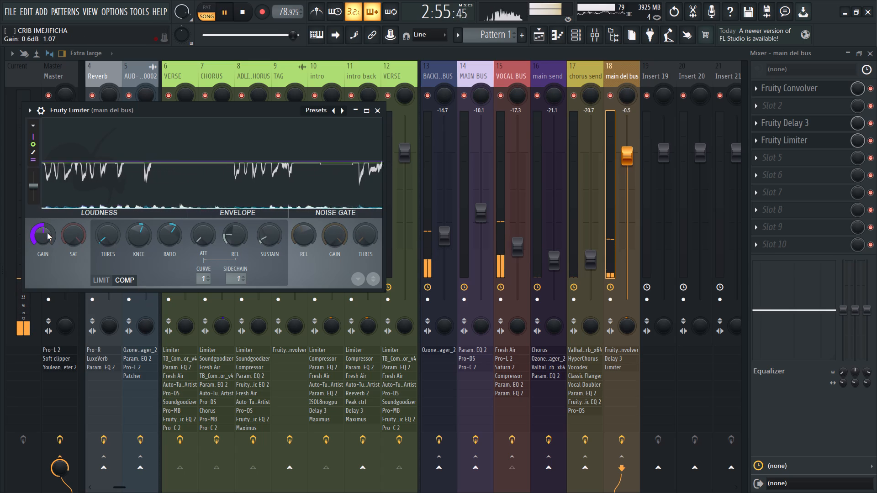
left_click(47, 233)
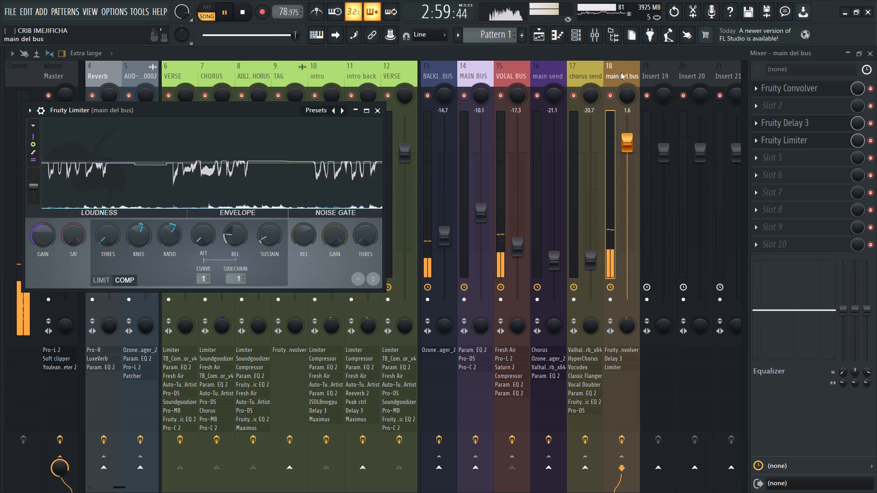
Replay the outro and compare the mix with the main delay bus muted and unmuted.
key("space")
key("space")
left_click(607, 98)
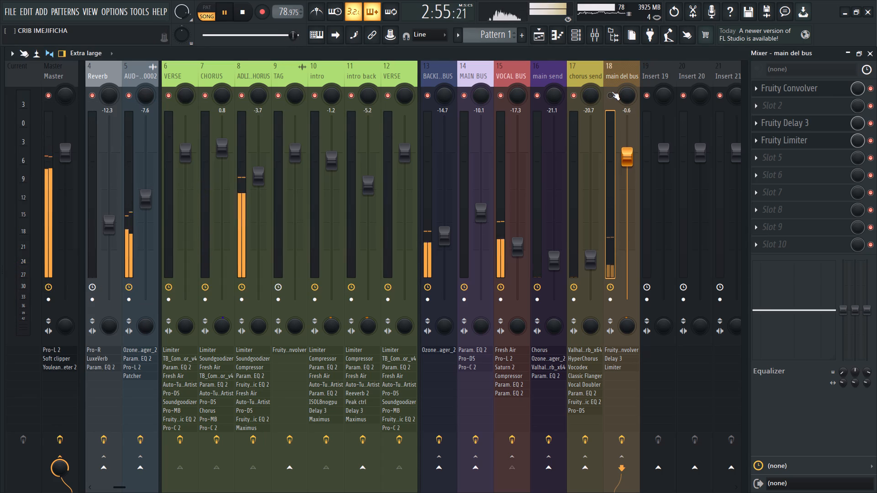
left_click(612, 91)
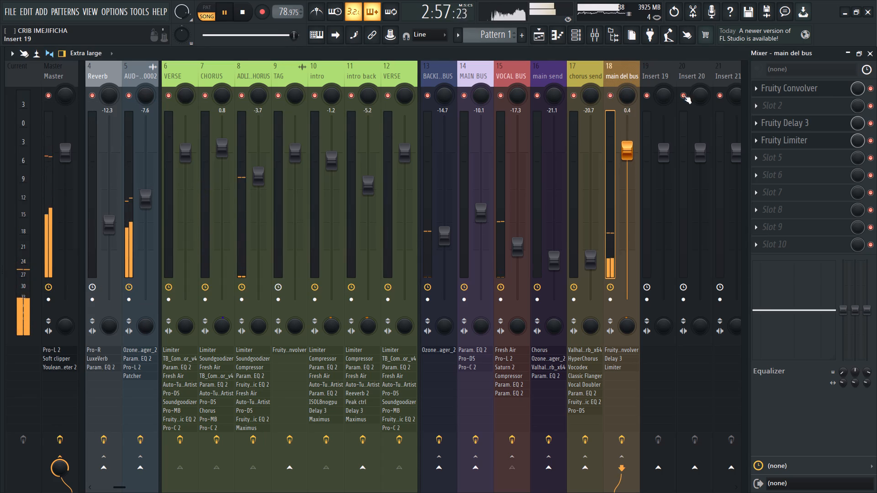
Bypass Fruity Limiter on the main delay bus, and delete it from the effect chain.
left_click(870, 142)
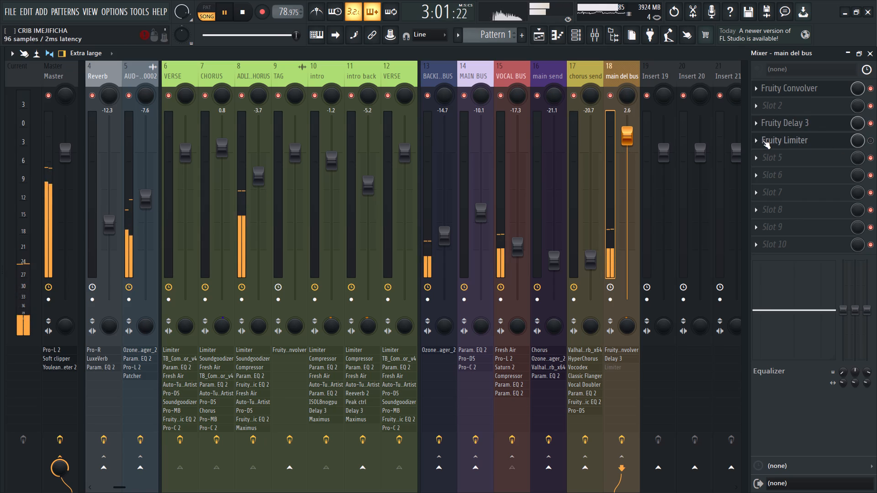
left_click(755, 142)
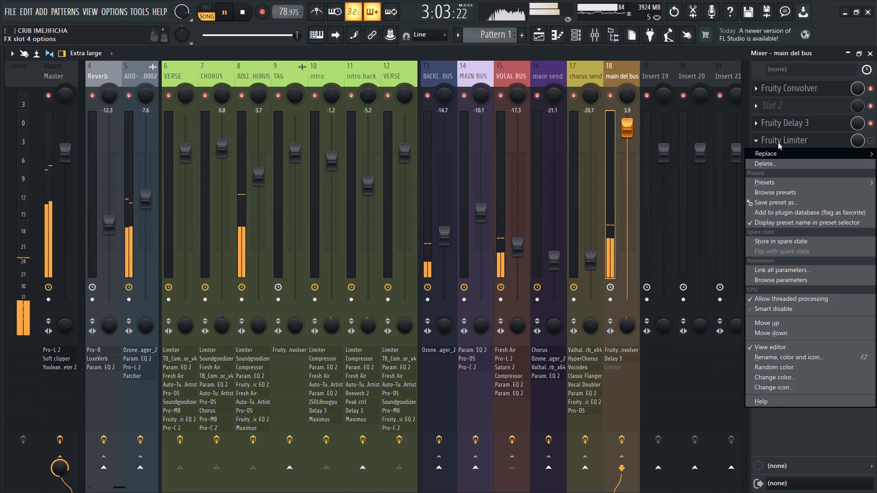
left_click(770, 165)
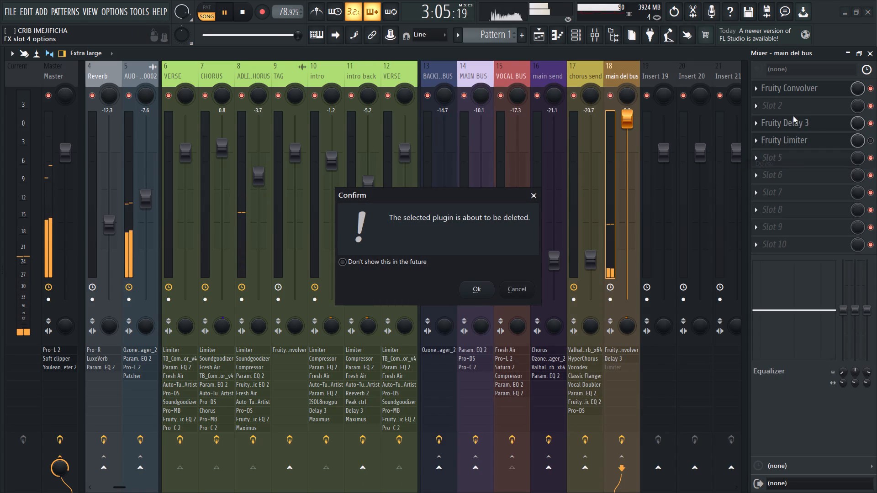
left_click(475, 300)
left_click_drag(473, 292, 472, 288)
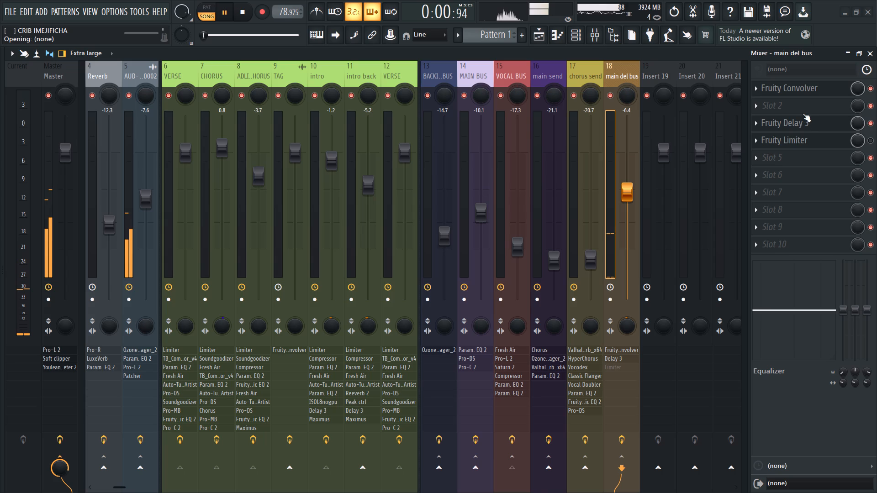
Lower Fruity Delay 3's output wet level on the main delay bus to about 93% and close the plugin.
left_click(800, 123)
left_click(800, 123)
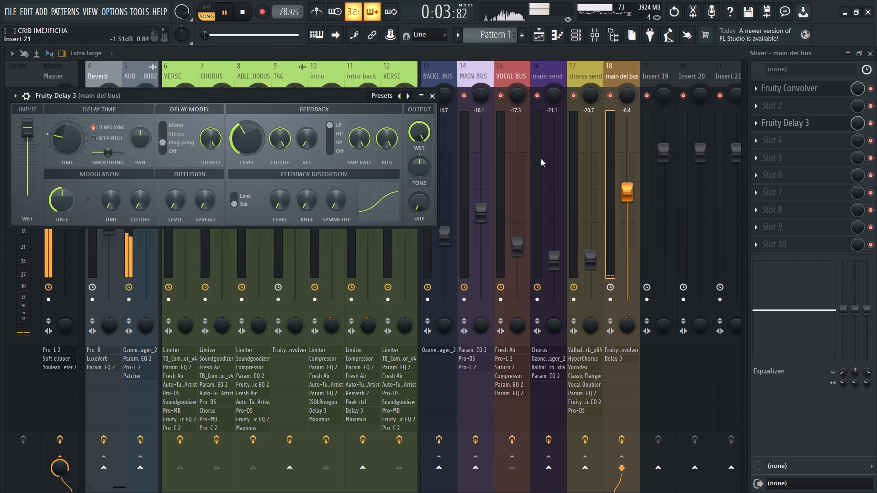
left_click_drag(413, 133, 416, 151)
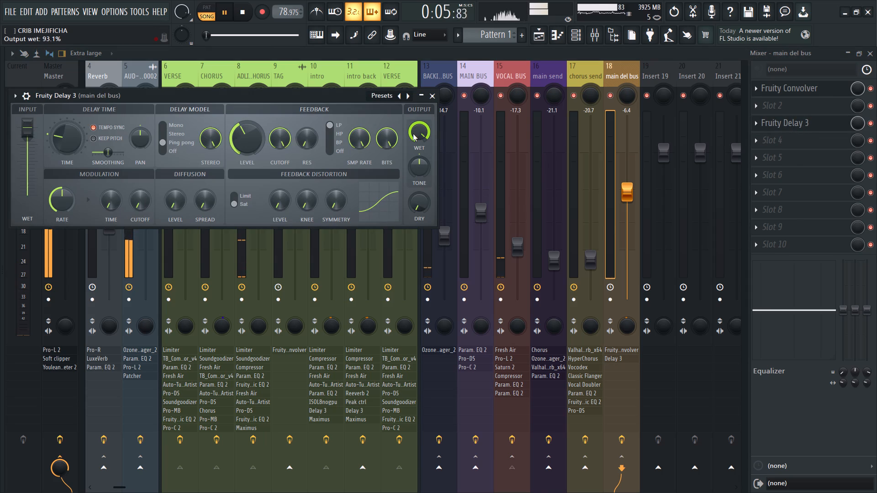
left_click_drag(415, 132, 417, 136)
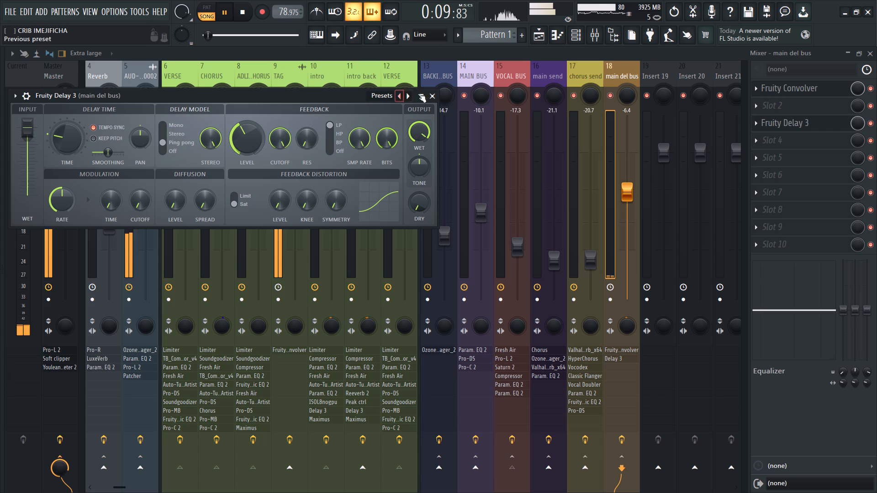
left_click(433, 99)
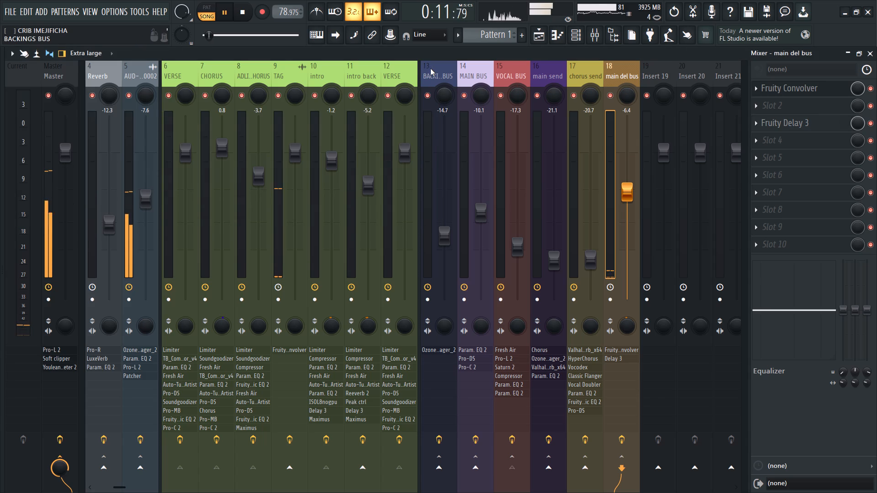
Set up an MP3 export of the song named CRIB REMASTER_2 in the CRIB IMEJIFICHA project folder.
key("ctrl+shift+r")
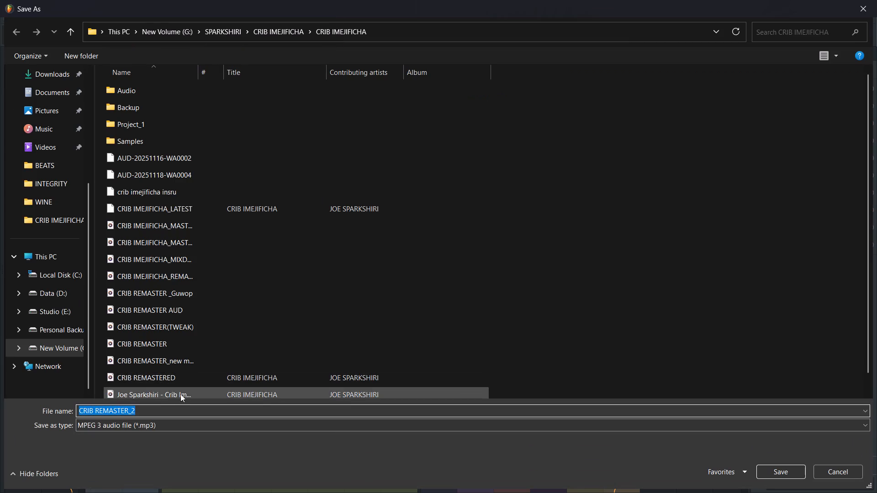
left_click(170, 425)
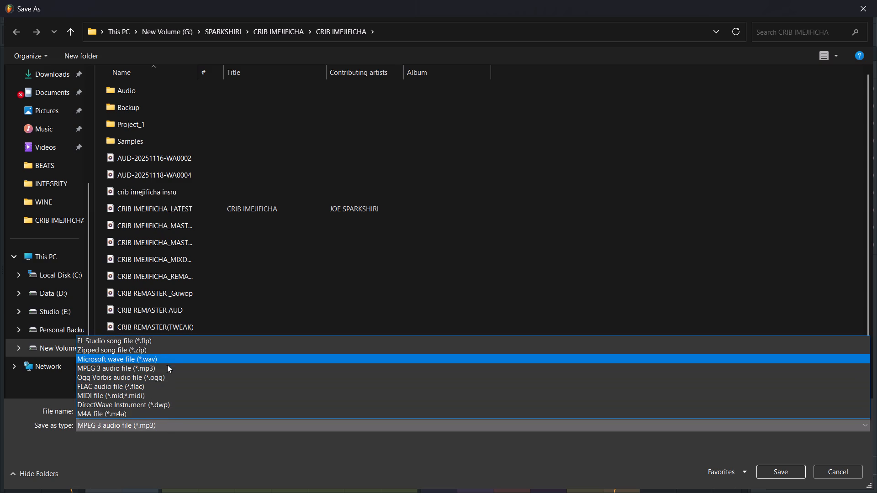
left_click(175, 467)
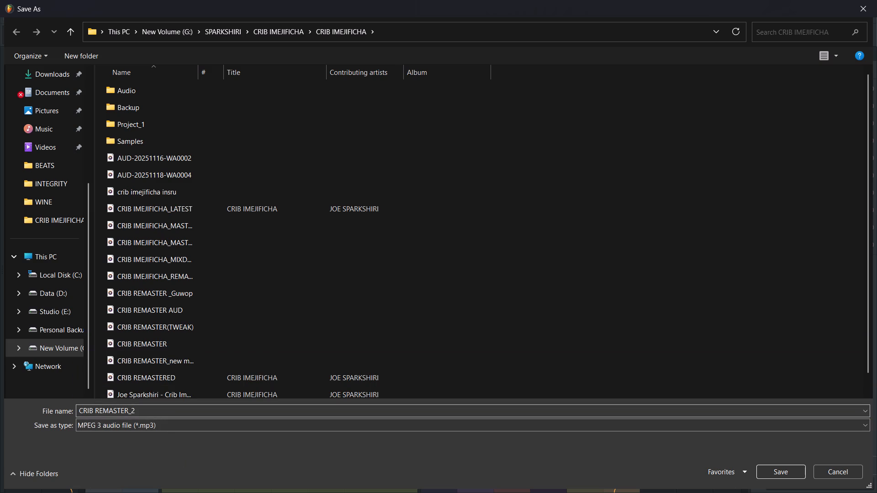
left_click(146, 412)
left_click(146, 412)
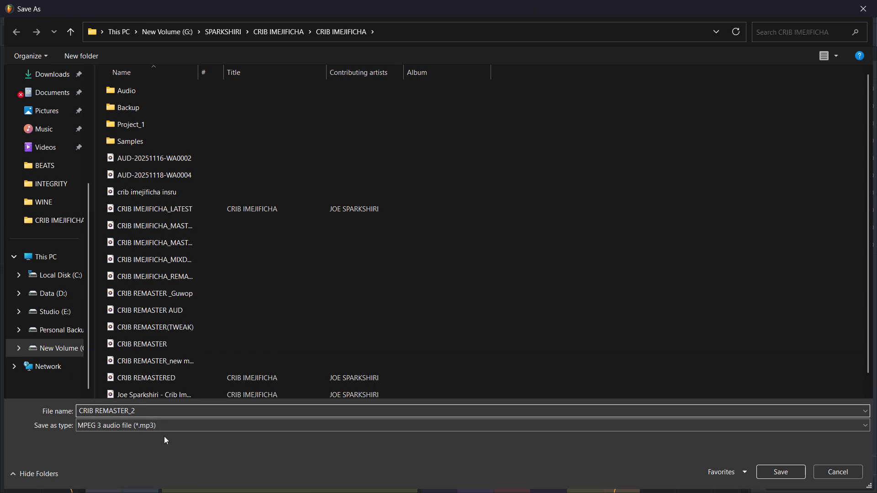
left_click(159, 427)
left_click(175, 460)
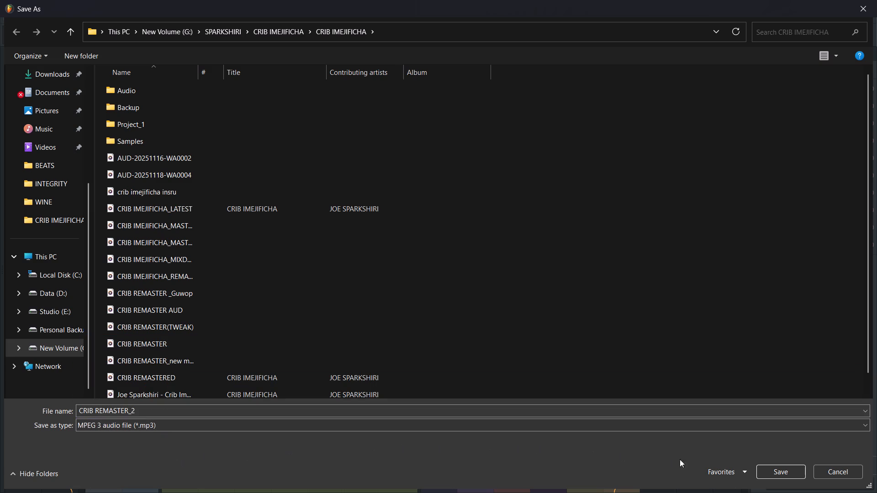
left_click(762, 471)
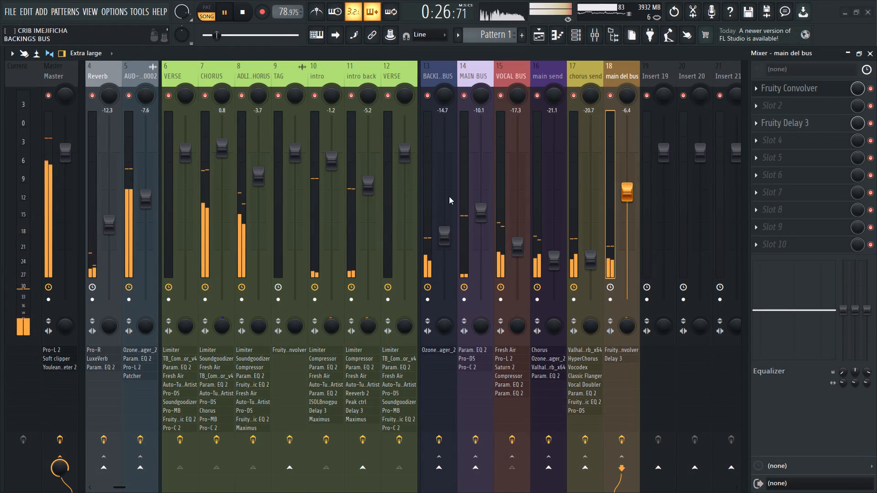
Add WAV output alongside the MP3 and start rendering CRIB REMASTER_2.
left_click(331, 151)
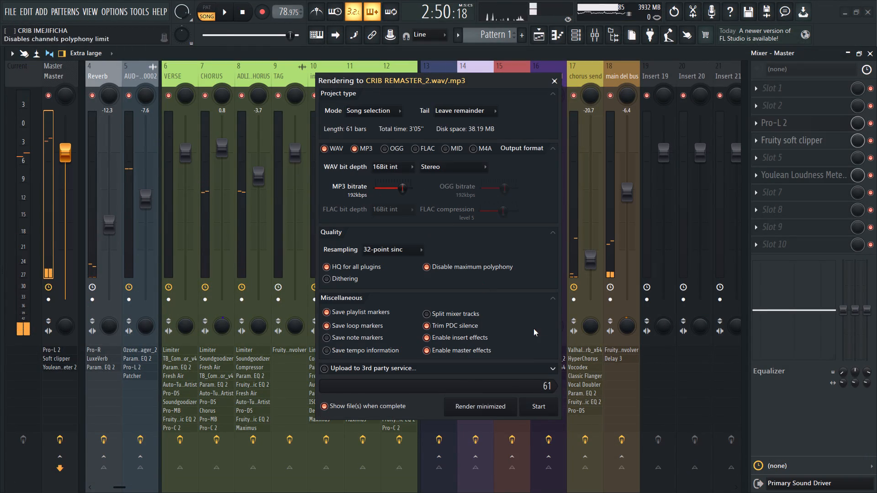
left_click(533, 410)
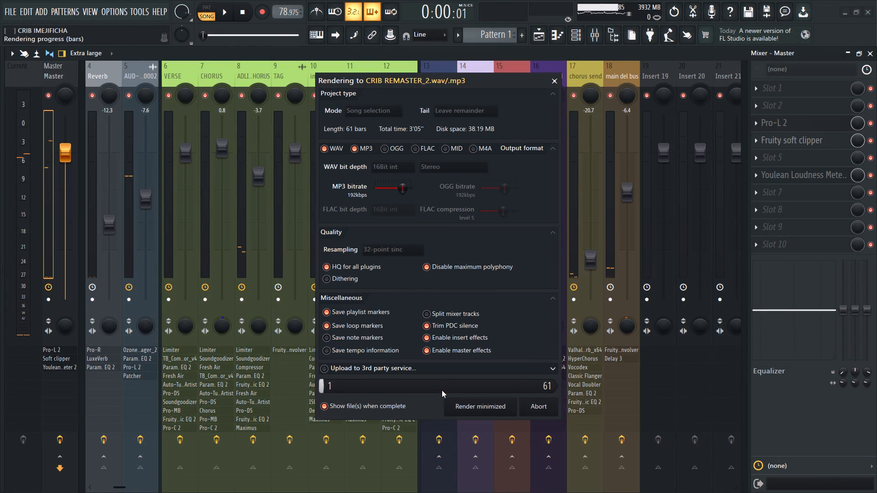